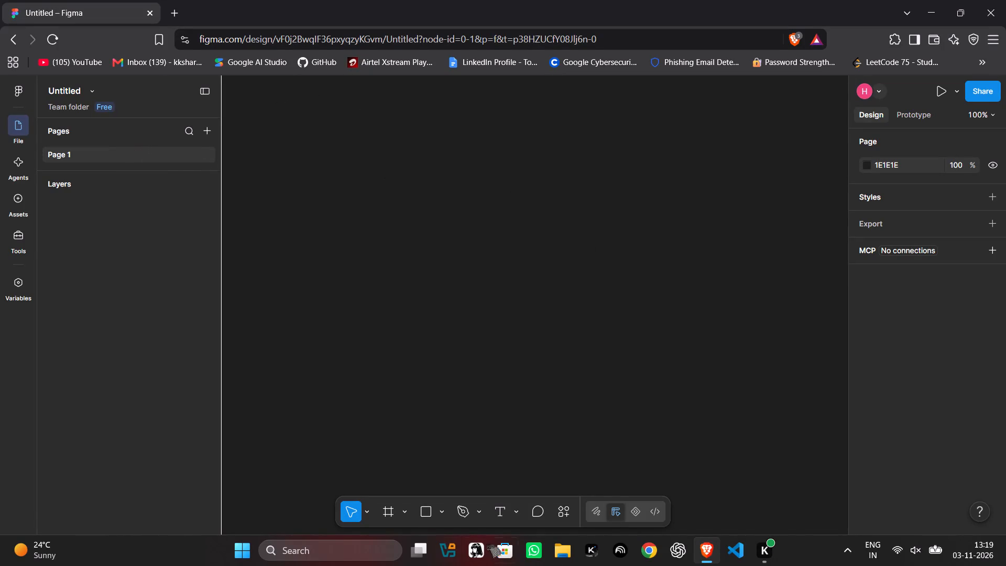
Create a frame from the Desktop preset sized 1440 × 1024 on the empty page.
click(403, 505)
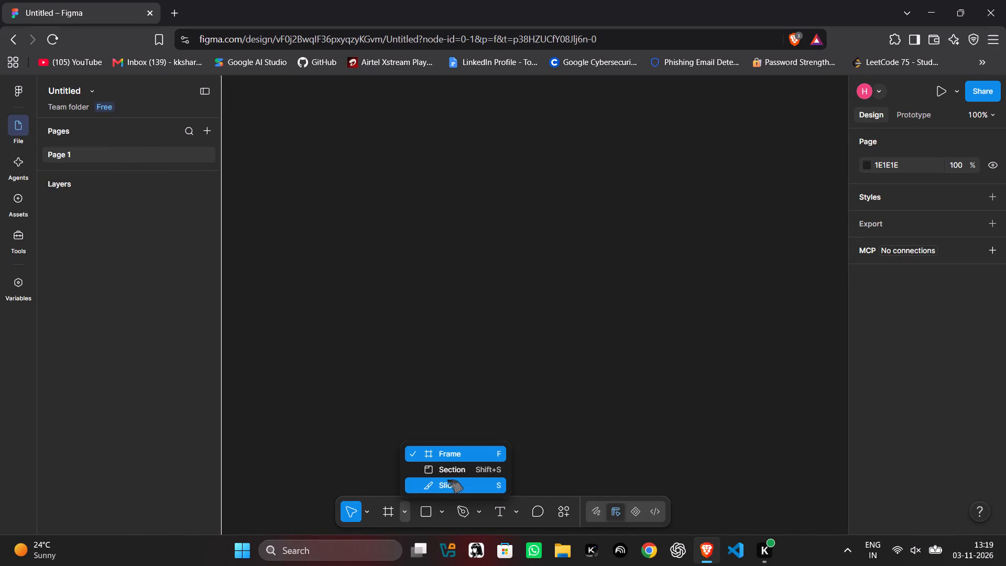
click(465, 459)
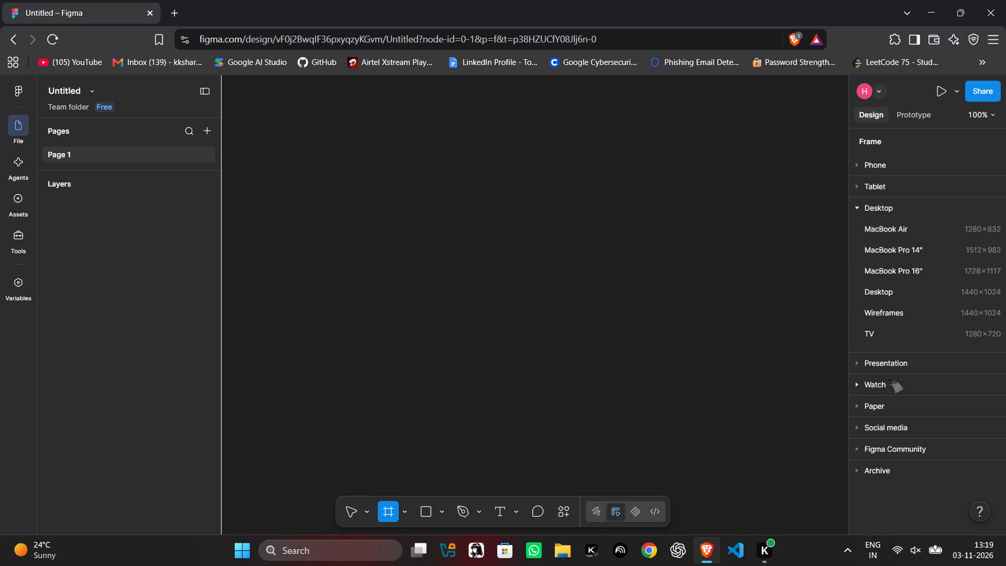
click(869, 205)
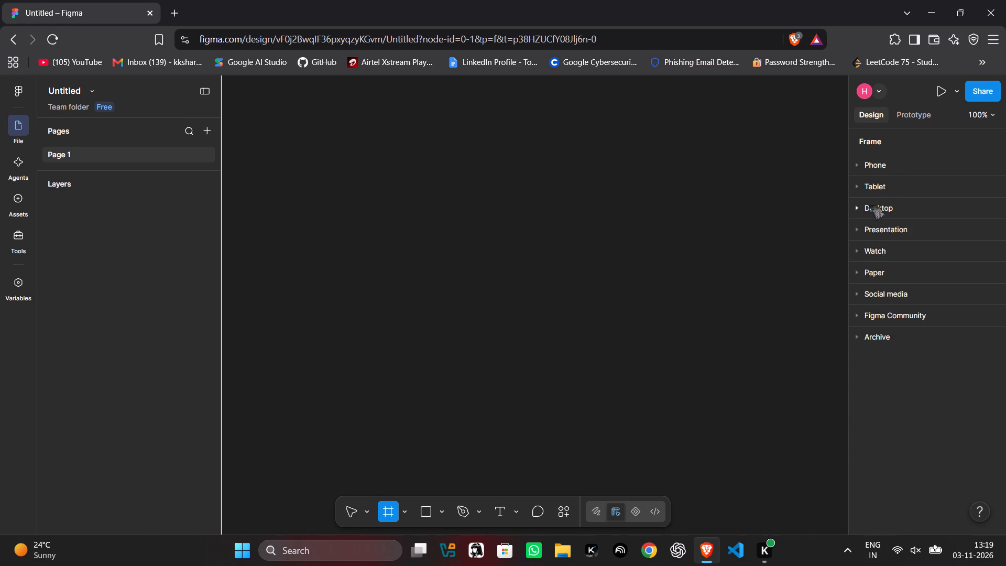
click(869, 205)
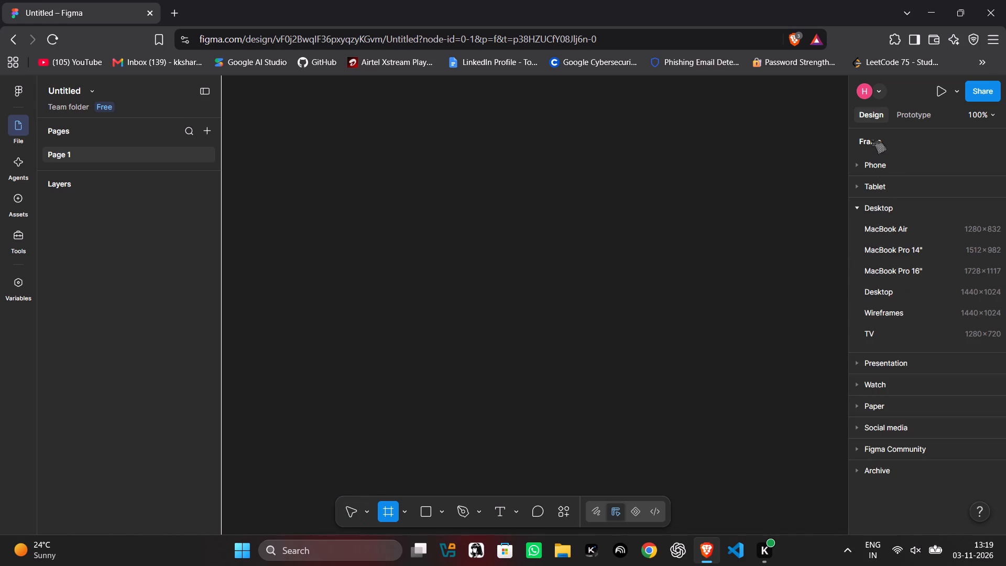
click(871, 140)
click(865, 180)
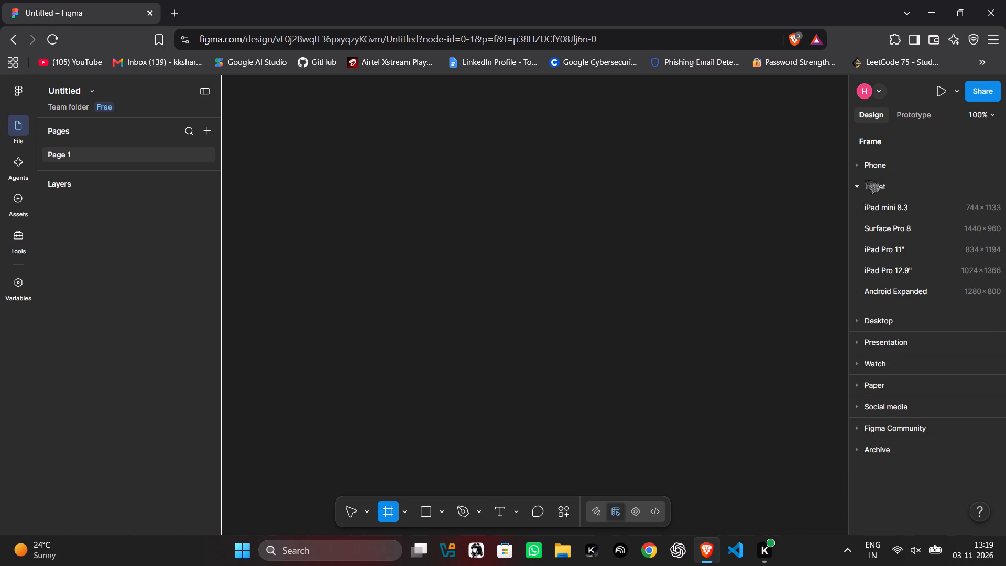
click(865, 180)
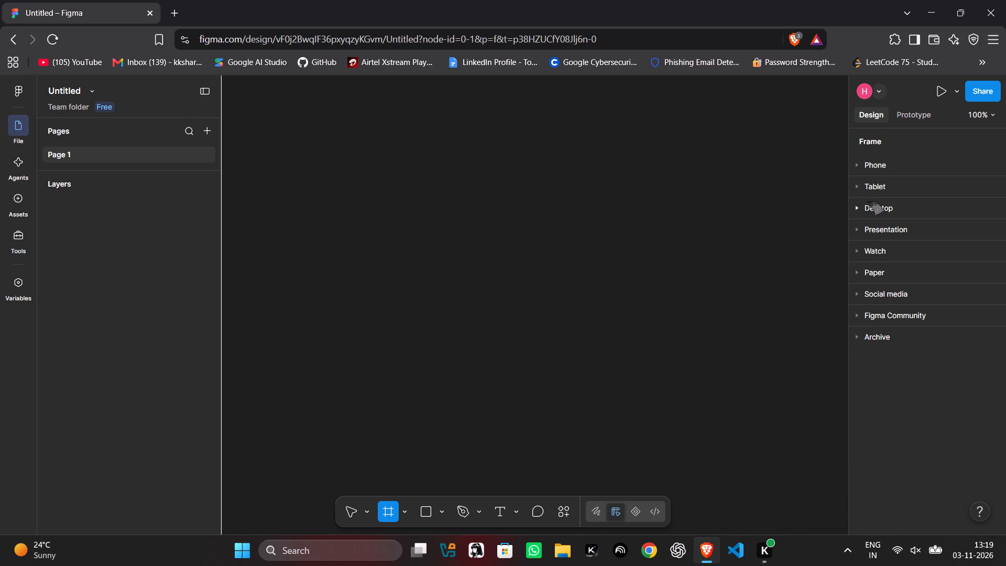
click(868, 201)
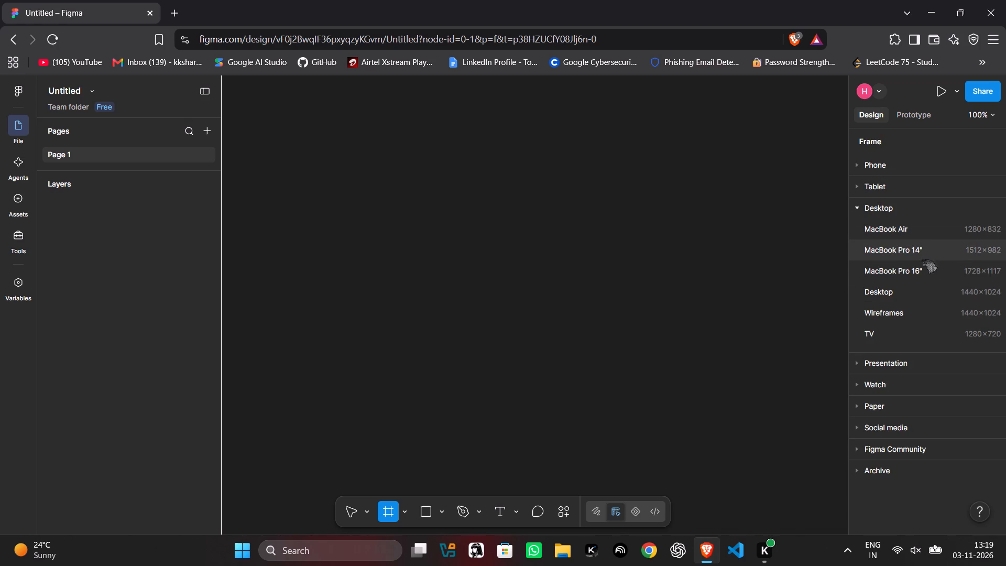
click(933, 293)
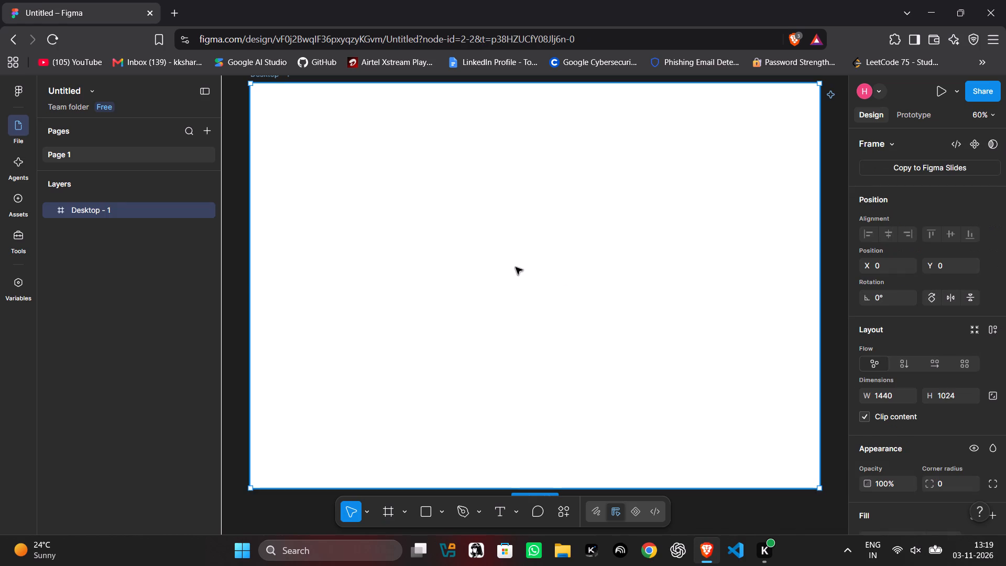
click(395, 143)
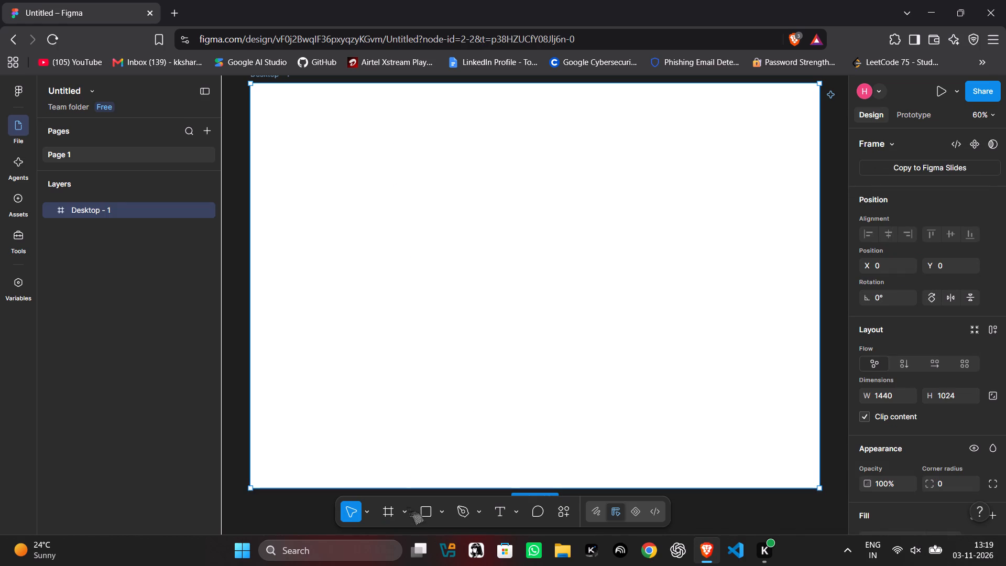
Draw a rectangle about 796 × 587 anchored to the top-left corner of the Desktop frame.
click(423, 515)
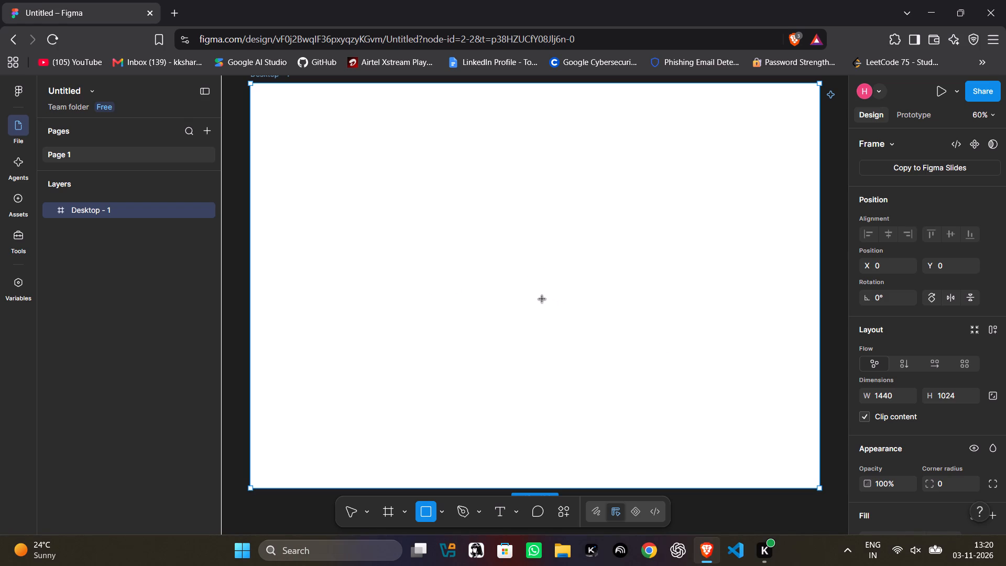
drag(542, 299, 247, 81)
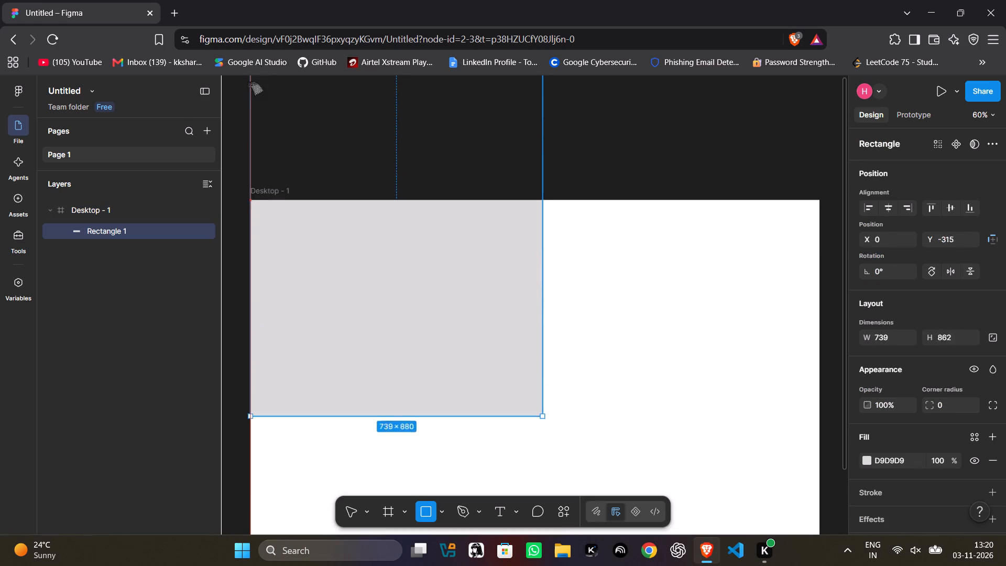
drag(247, 81, 248, 214)
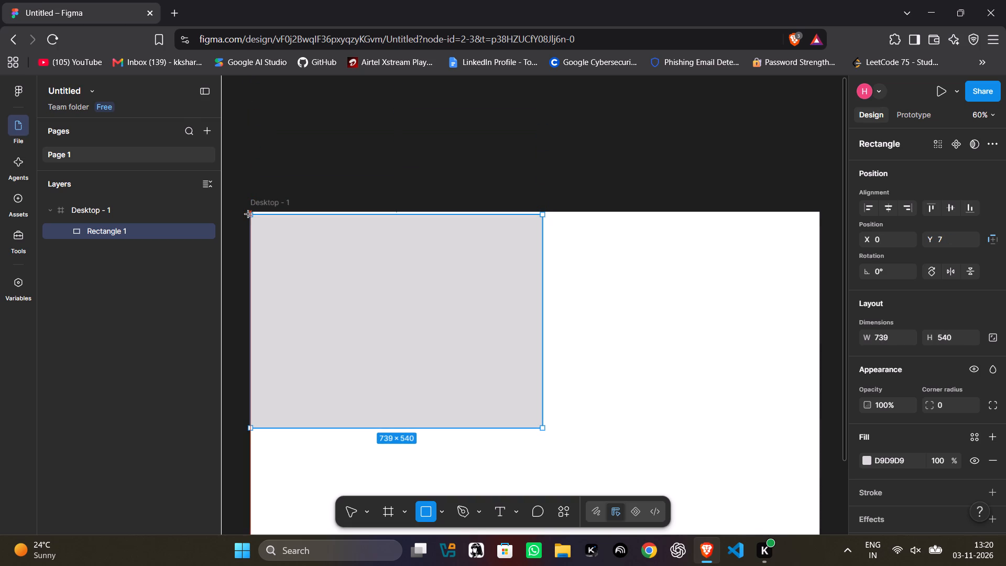
drag(248, 214, 249, 214)
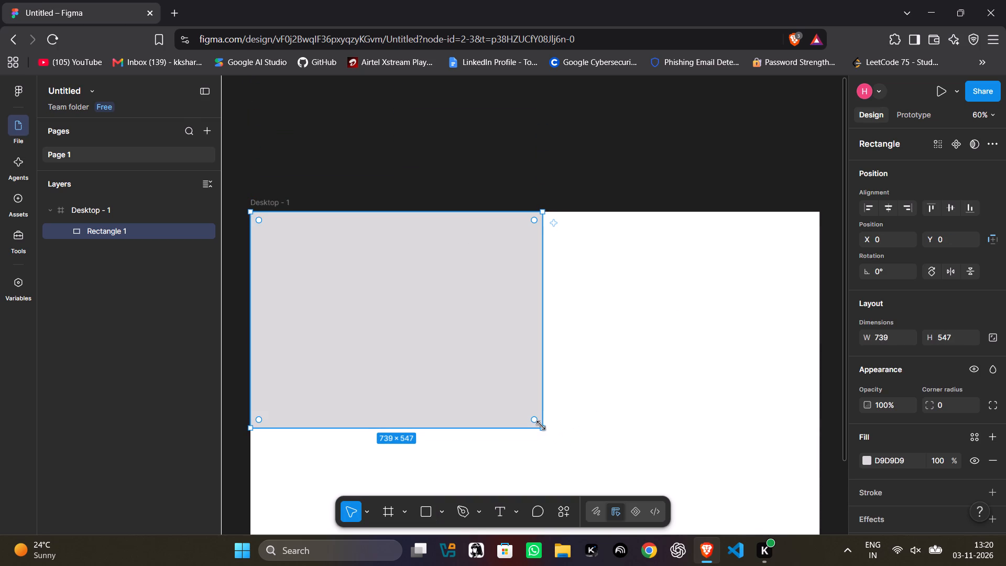
drag(542, 426, 565, 443)
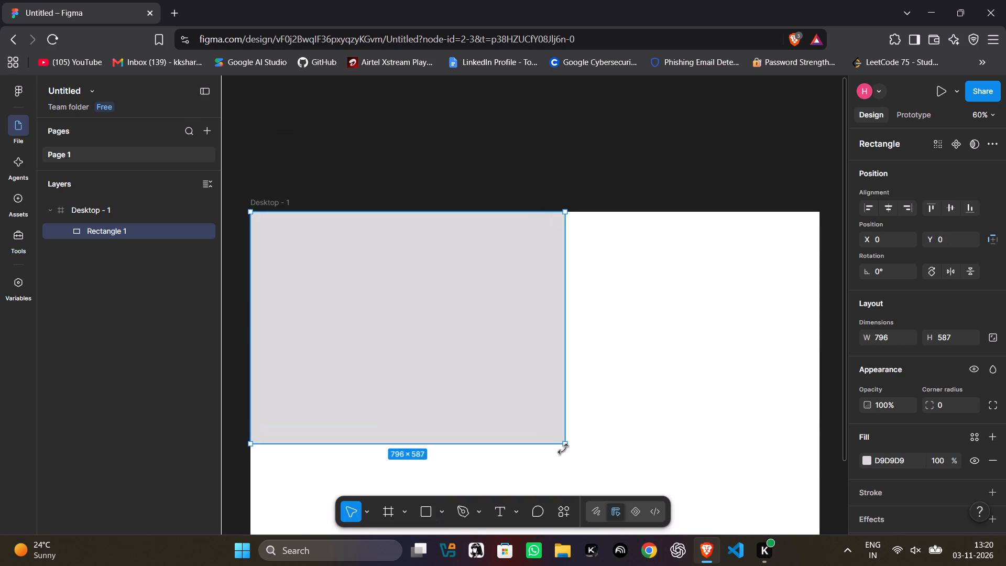
click(569, 448)
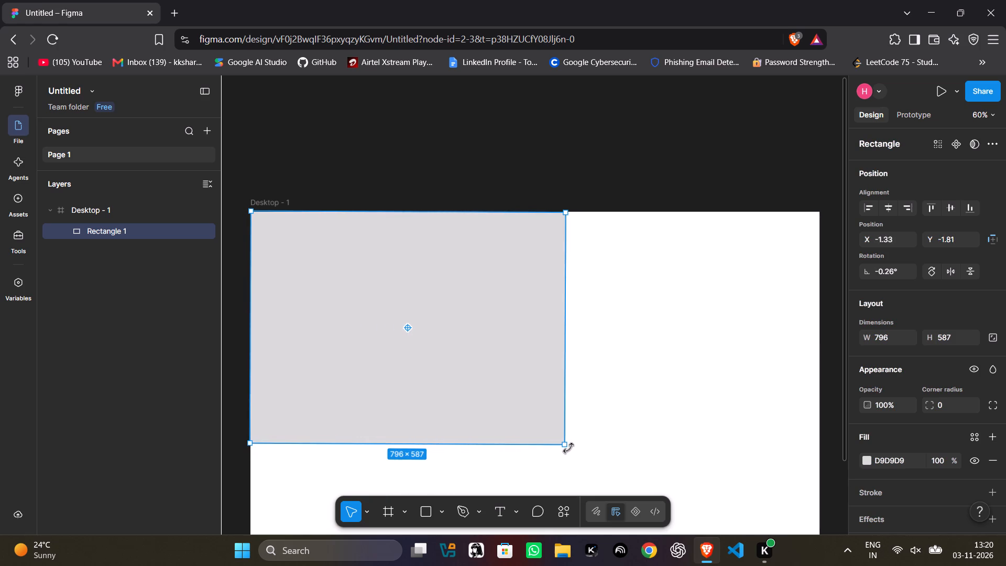
click(607, 395)
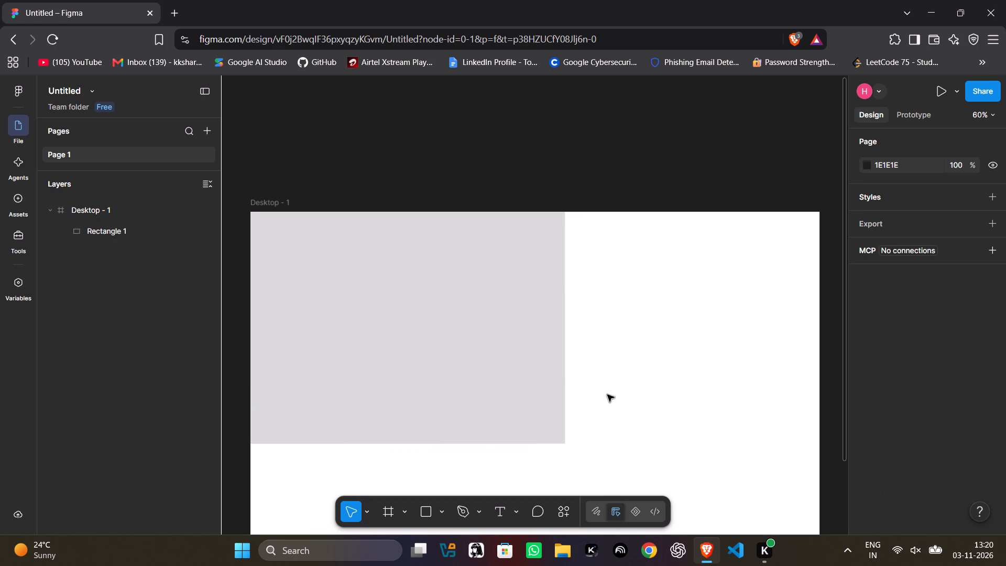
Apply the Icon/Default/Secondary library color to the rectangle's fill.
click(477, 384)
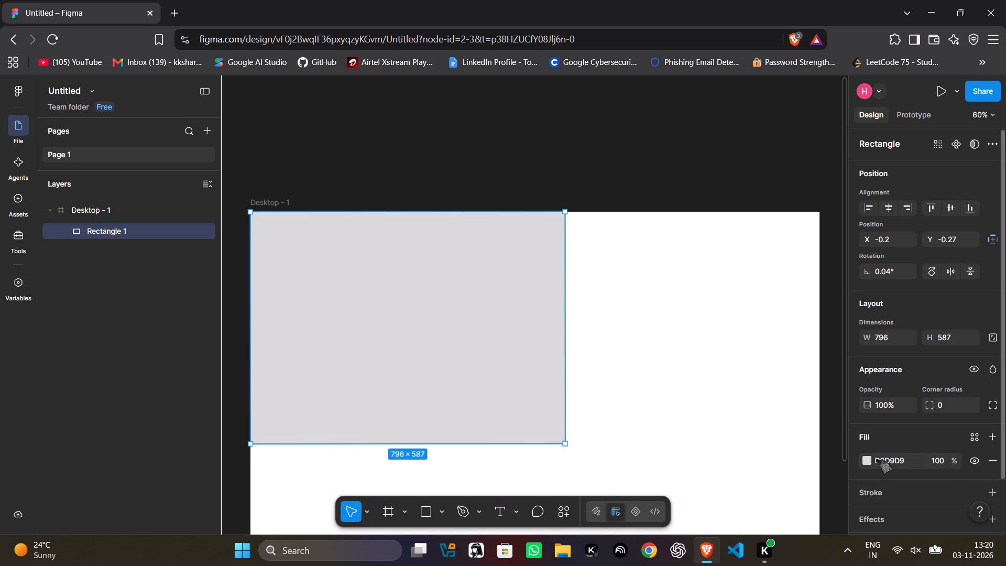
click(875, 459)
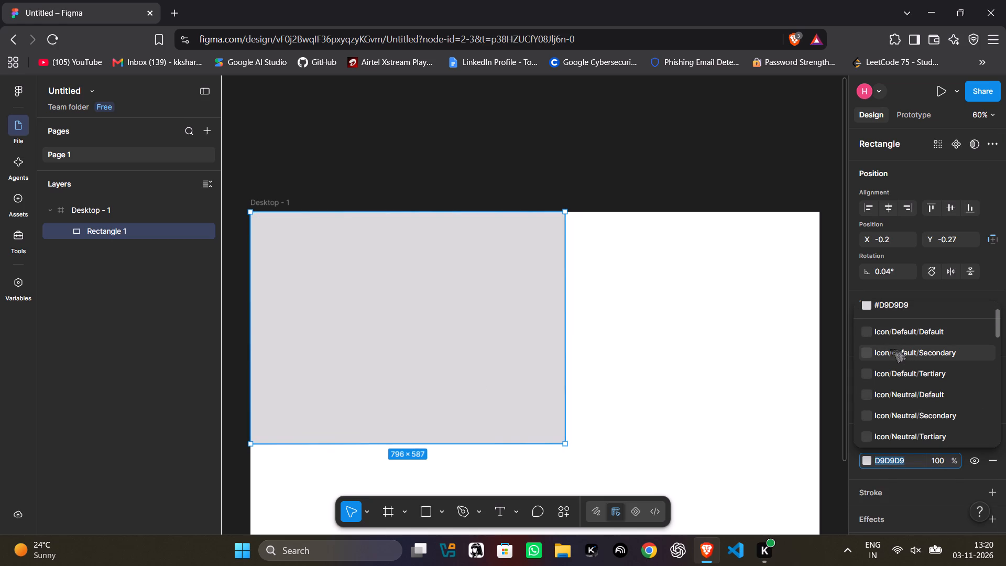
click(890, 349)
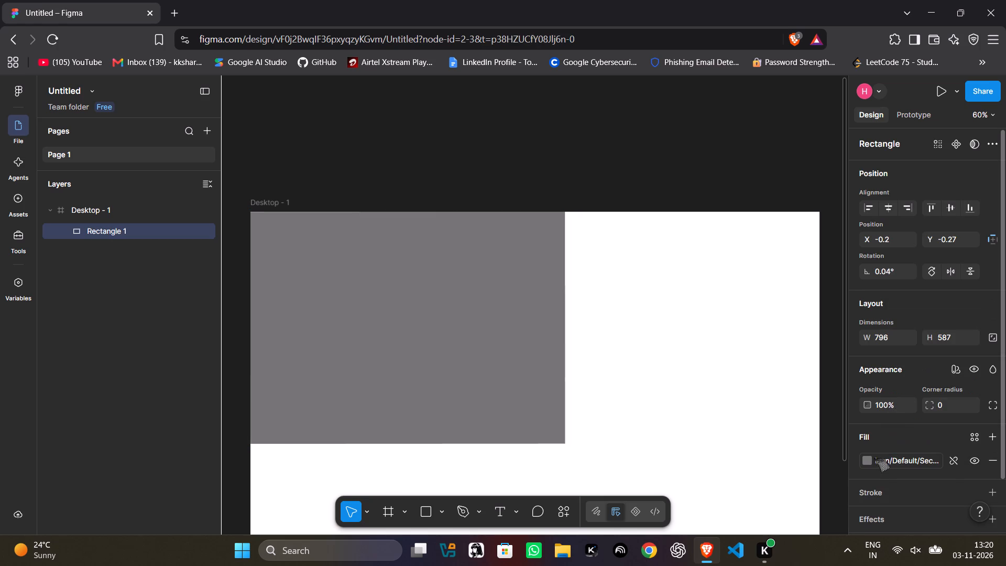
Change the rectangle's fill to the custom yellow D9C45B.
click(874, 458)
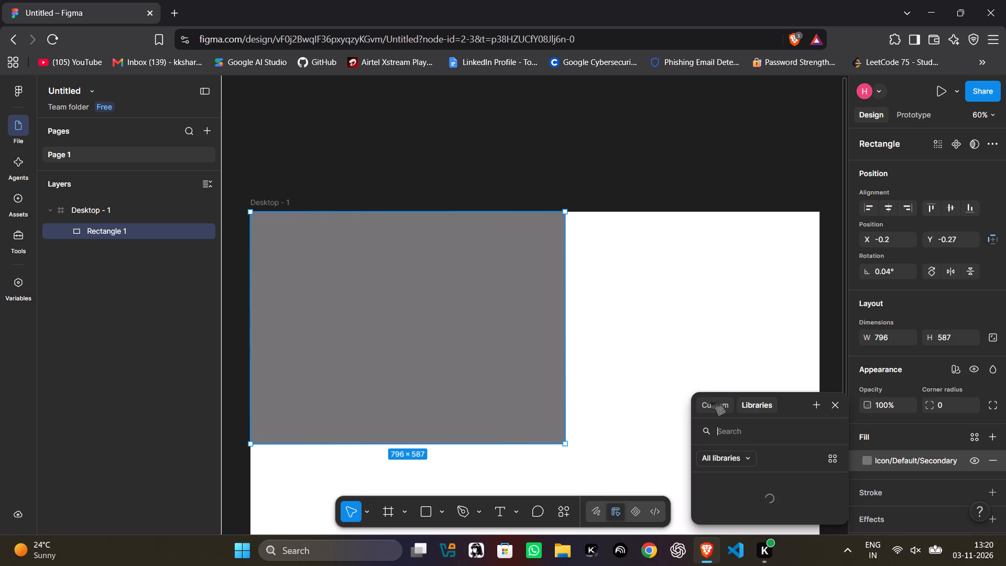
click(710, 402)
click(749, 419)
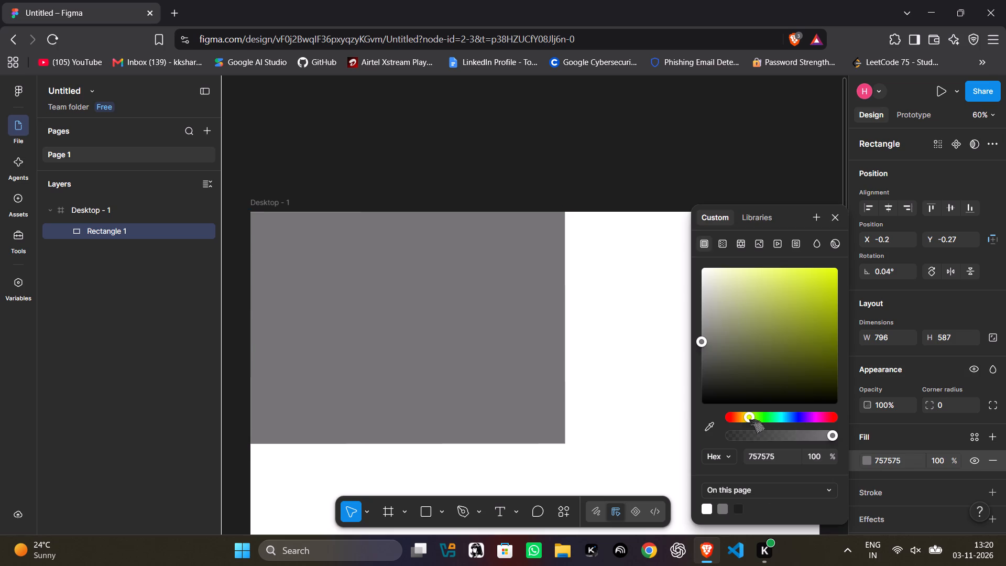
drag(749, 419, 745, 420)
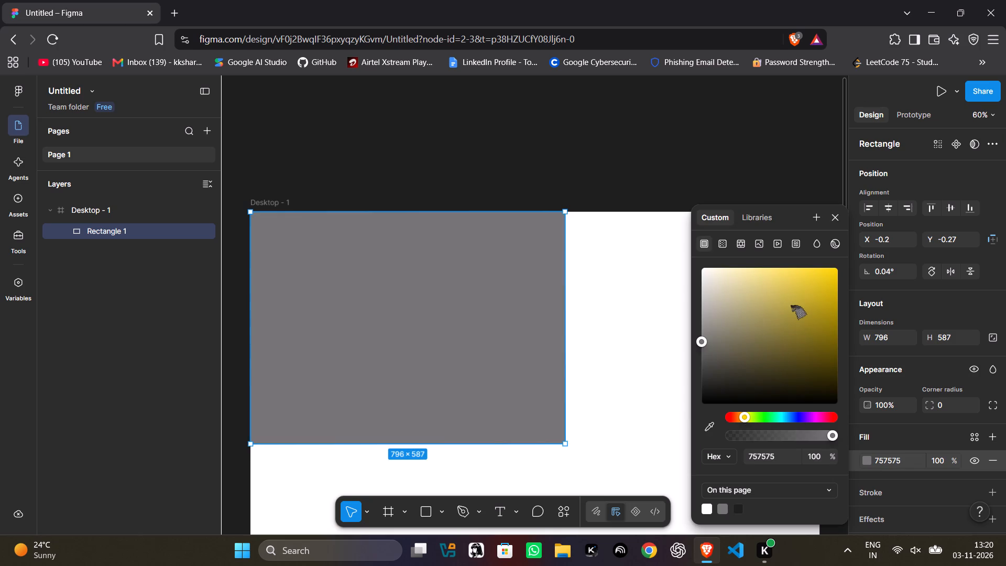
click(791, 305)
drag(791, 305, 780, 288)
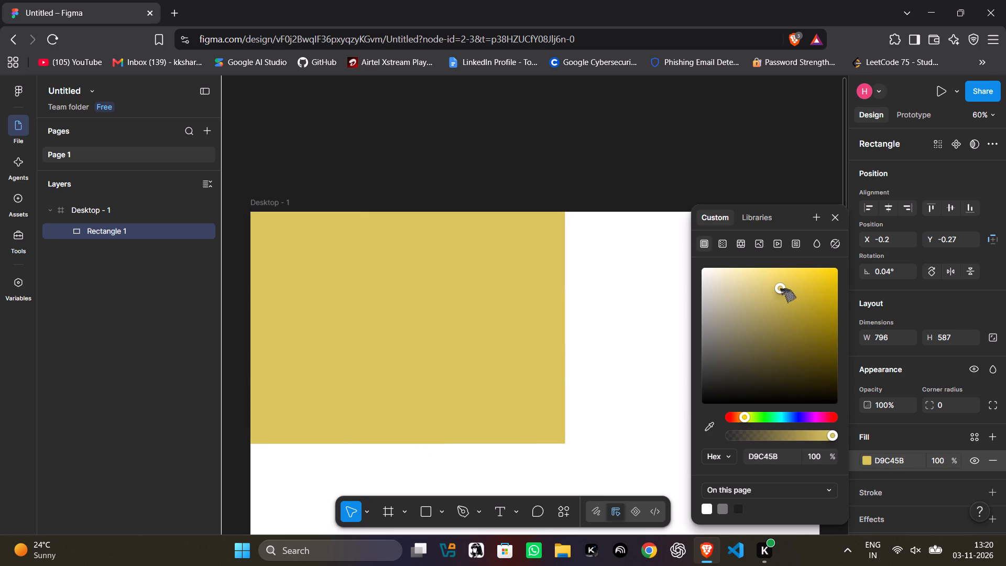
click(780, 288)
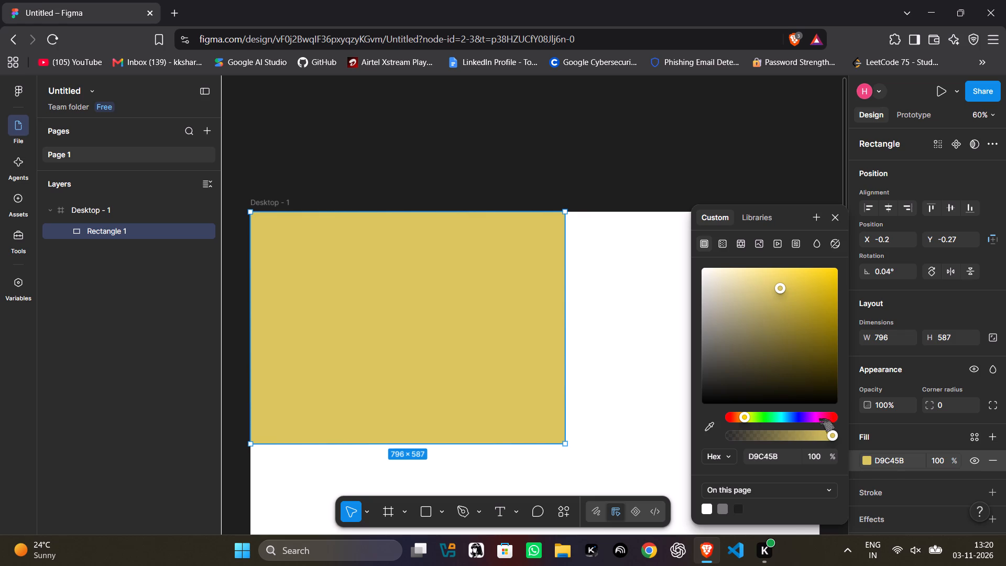
Set the rectangle's fill to the light pink F091DD at 64% opacity.
click(819, 418)
drag(785, 288, 766, 286)
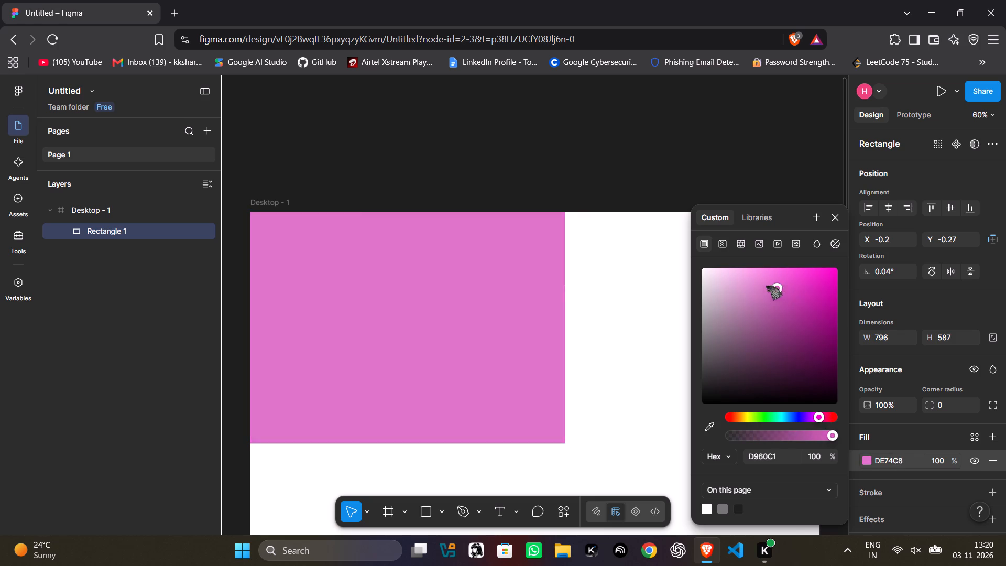
drag(766, 286, 756, 276)
drag(829, 437, 811, 436)
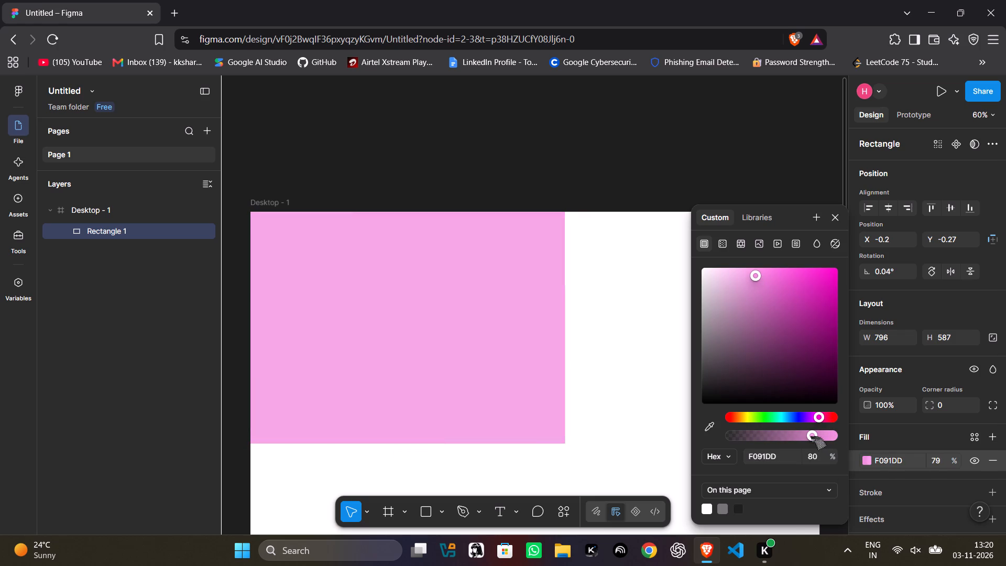
drag(811, 436, 796, 436)
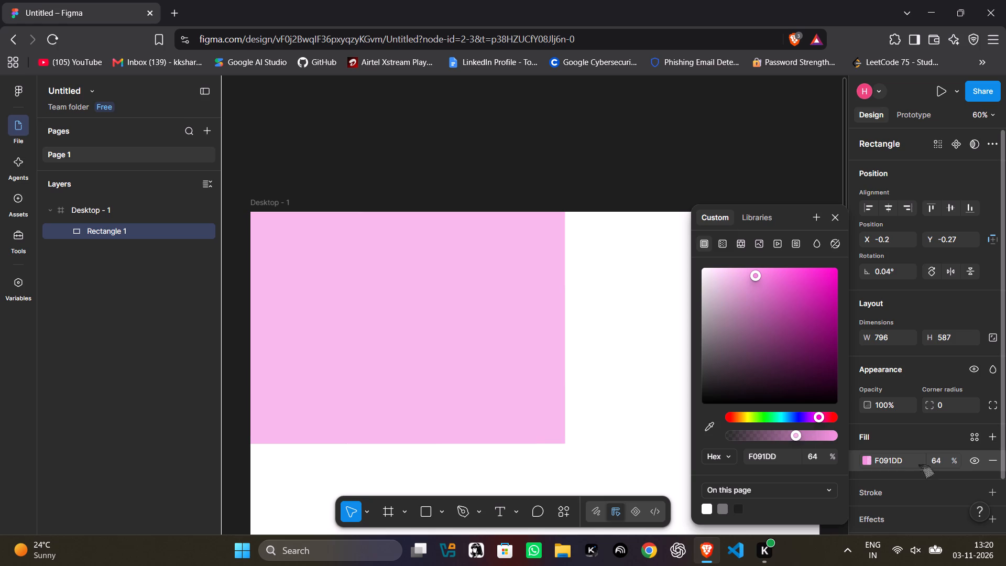
click(658, 336)
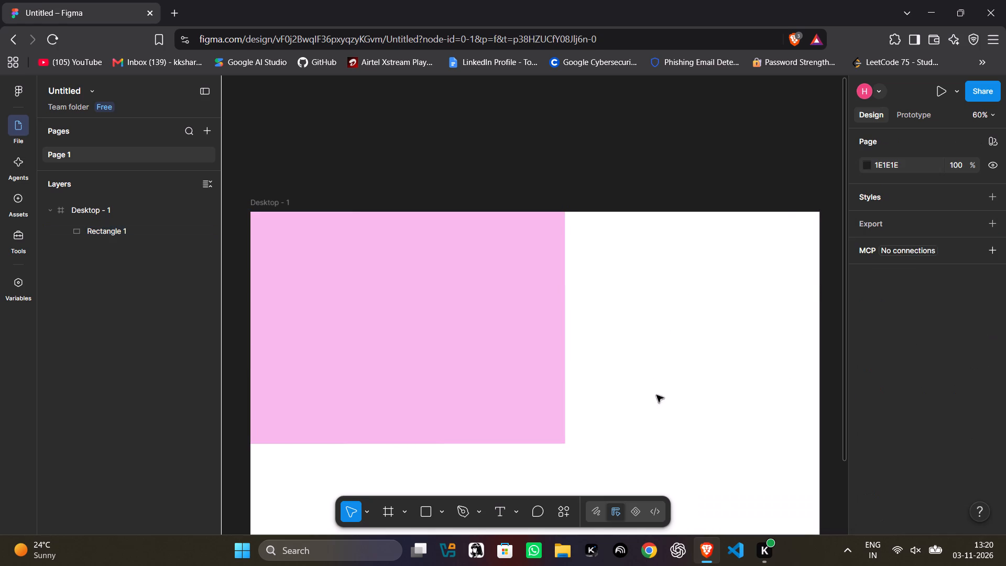
Start an image/video import and look through the Videos and Gallery folders, including Screen Recordings and The suits, for a usable media file.
click(422, 504)
scroll(483, 351, down, 1)
click(444, 513)
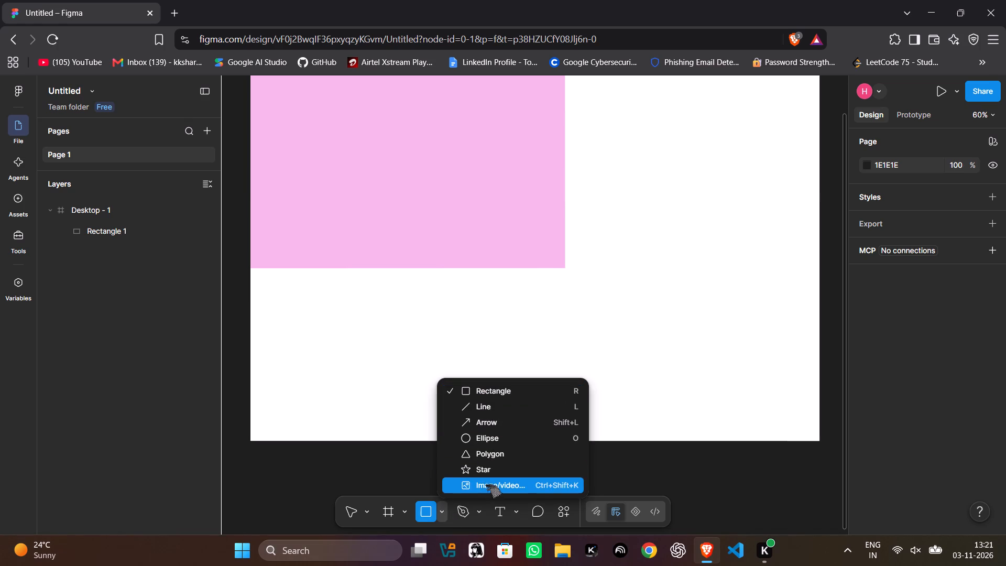
click(495, 484)
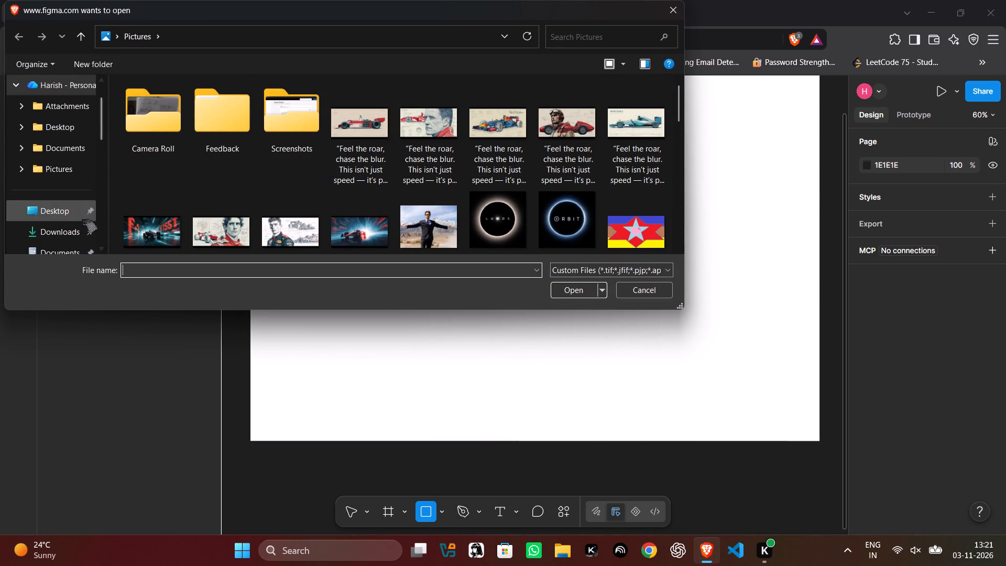
scroll(62, 226, down, 1)
click(57, 165)
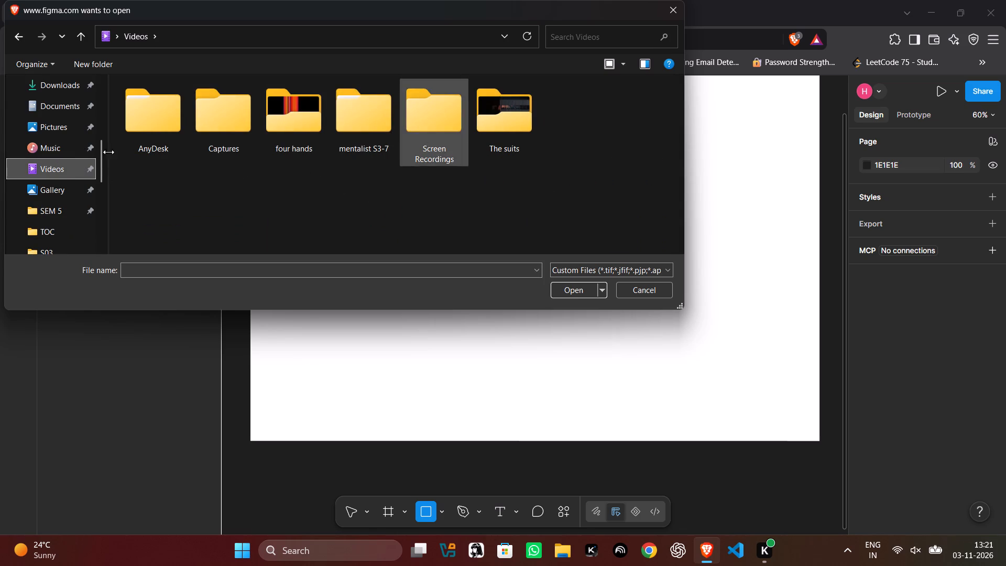
click(43, 189)
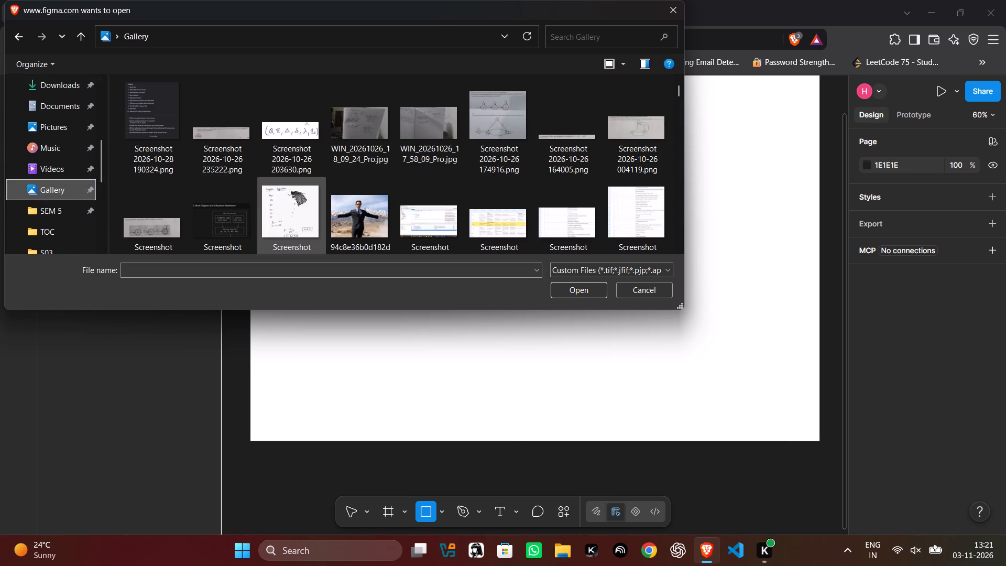
scroll(291, 174, down, 2)
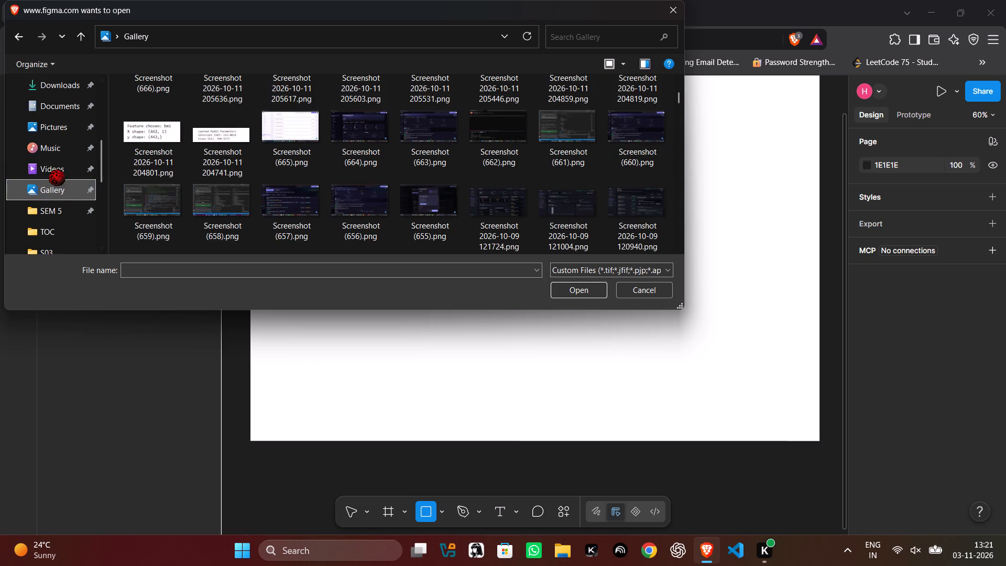
click(48, 158)
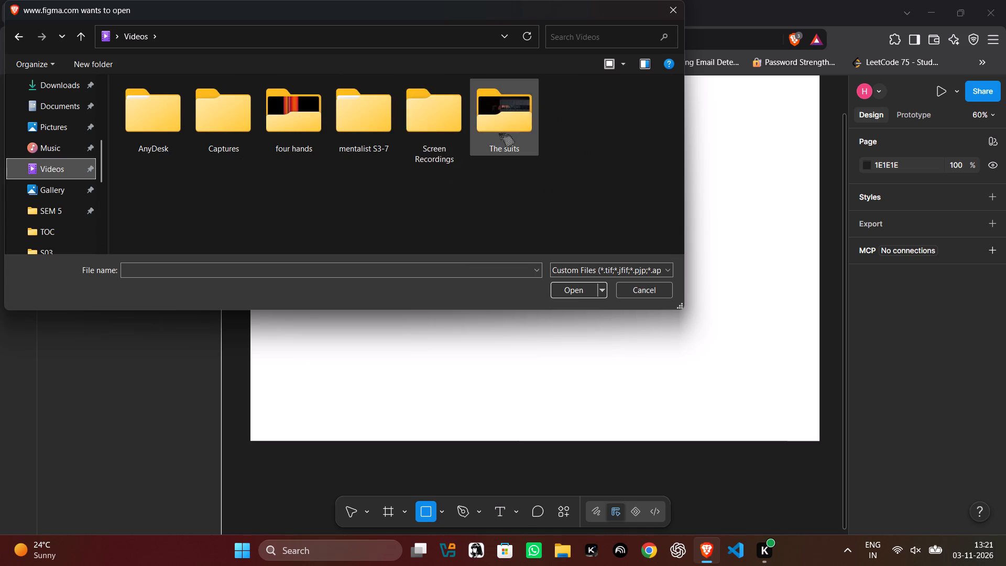
double_click(432, 101)
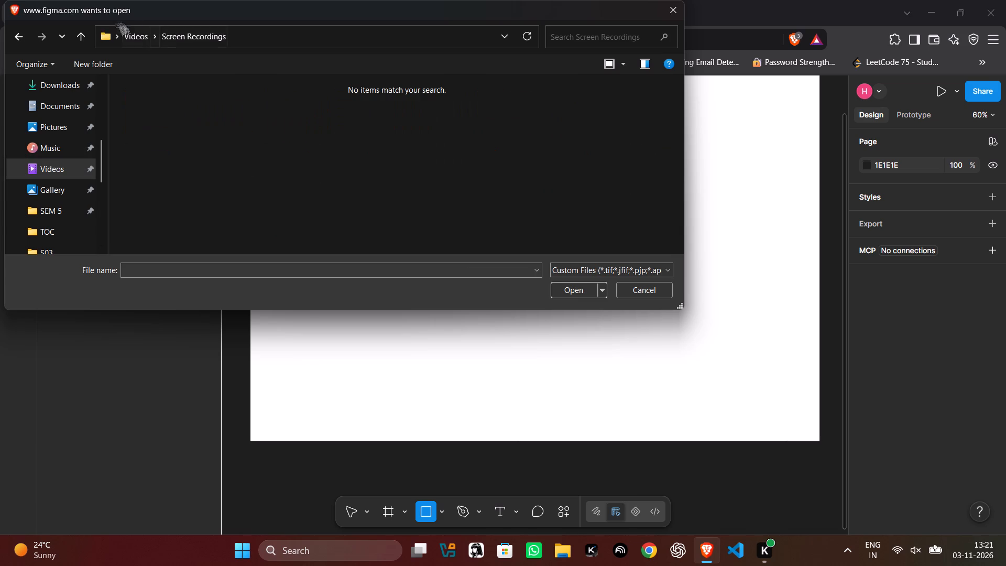
click(25, 34)
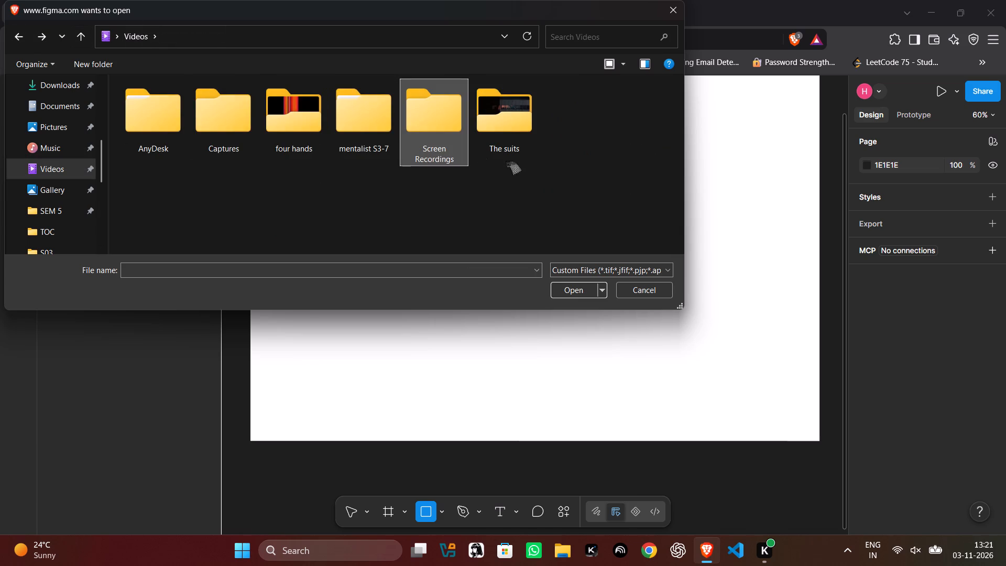
double_click(513, 130)
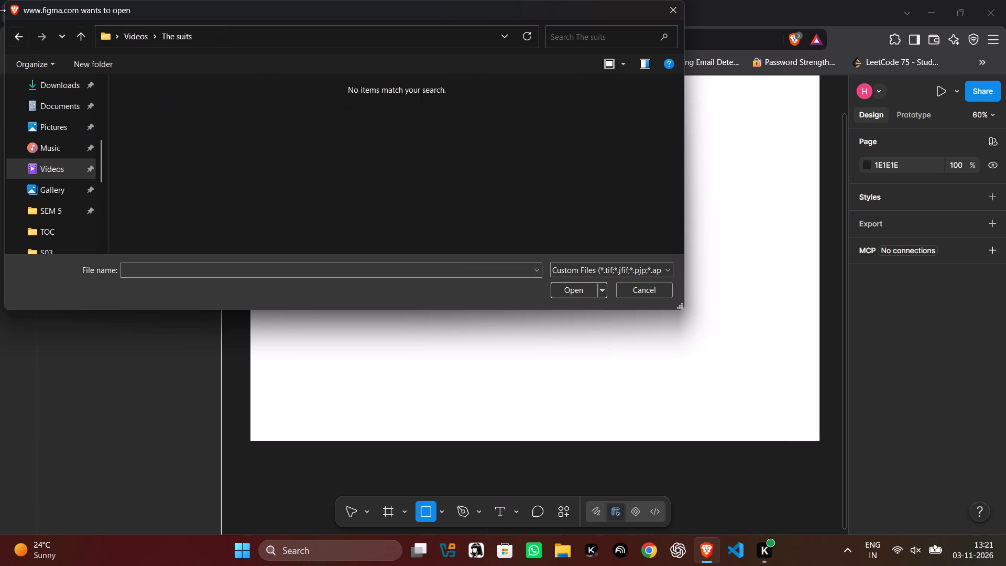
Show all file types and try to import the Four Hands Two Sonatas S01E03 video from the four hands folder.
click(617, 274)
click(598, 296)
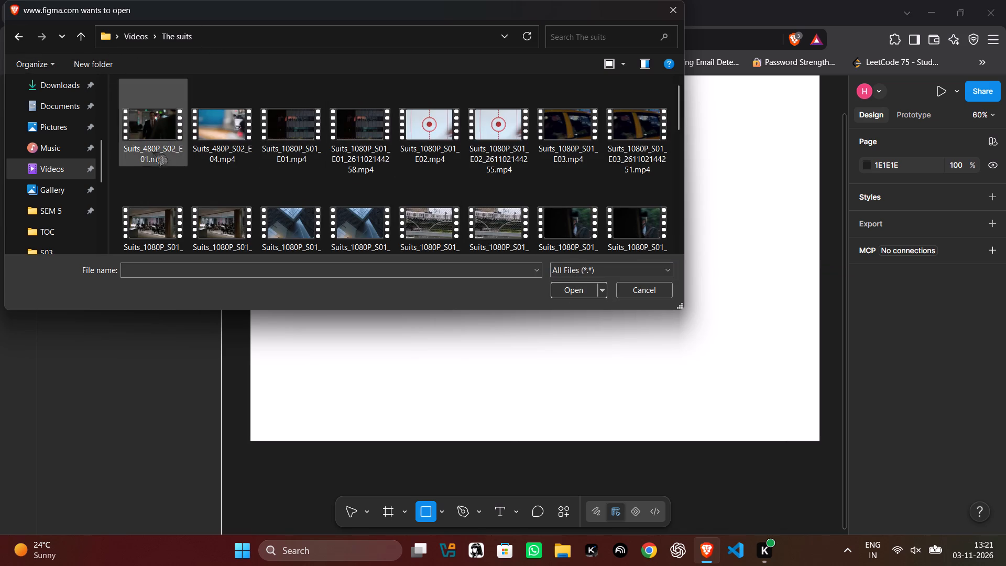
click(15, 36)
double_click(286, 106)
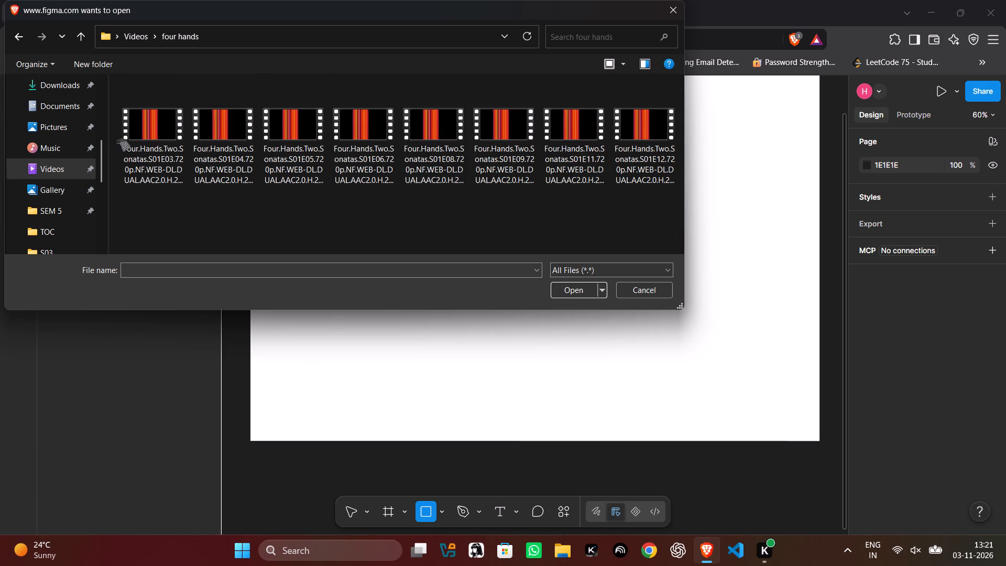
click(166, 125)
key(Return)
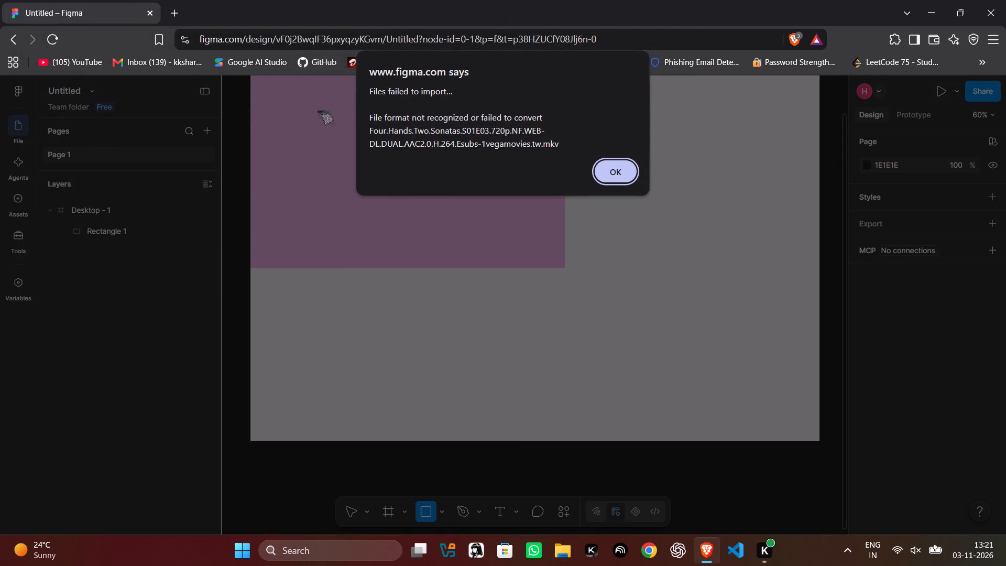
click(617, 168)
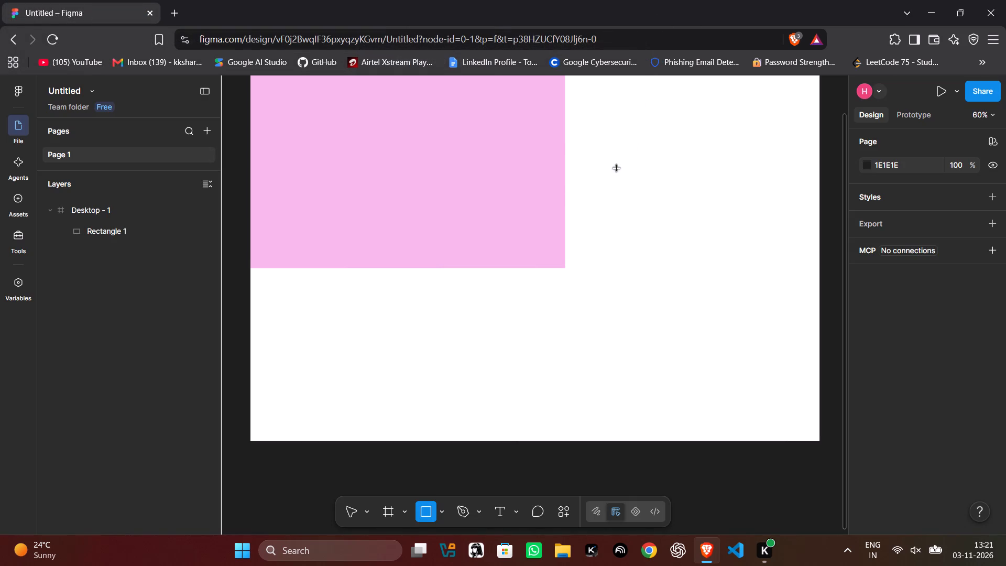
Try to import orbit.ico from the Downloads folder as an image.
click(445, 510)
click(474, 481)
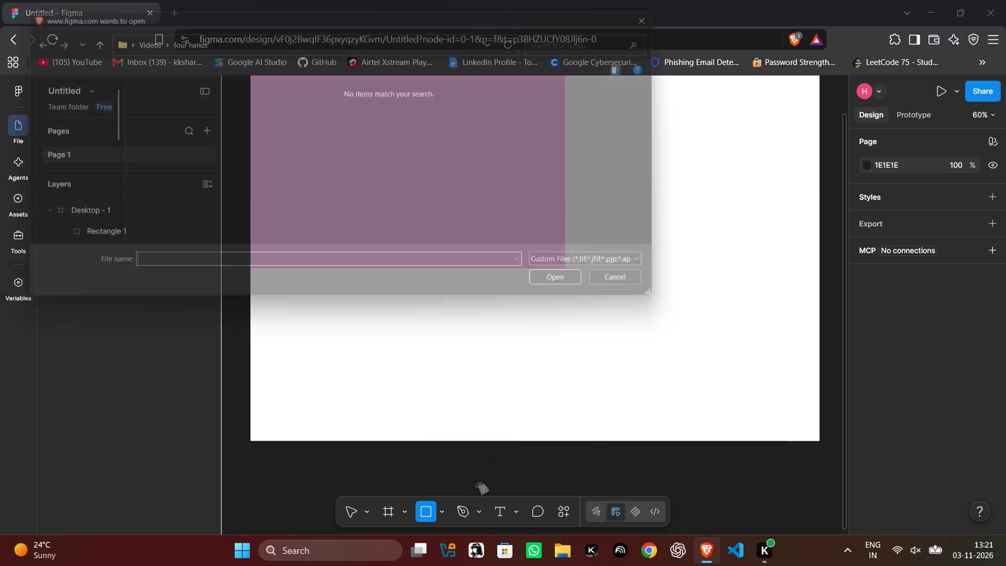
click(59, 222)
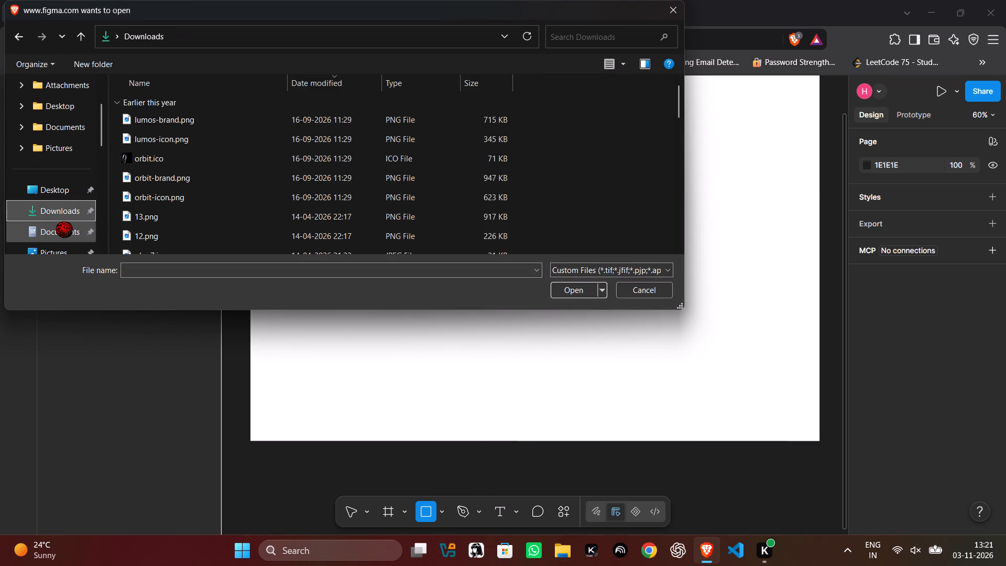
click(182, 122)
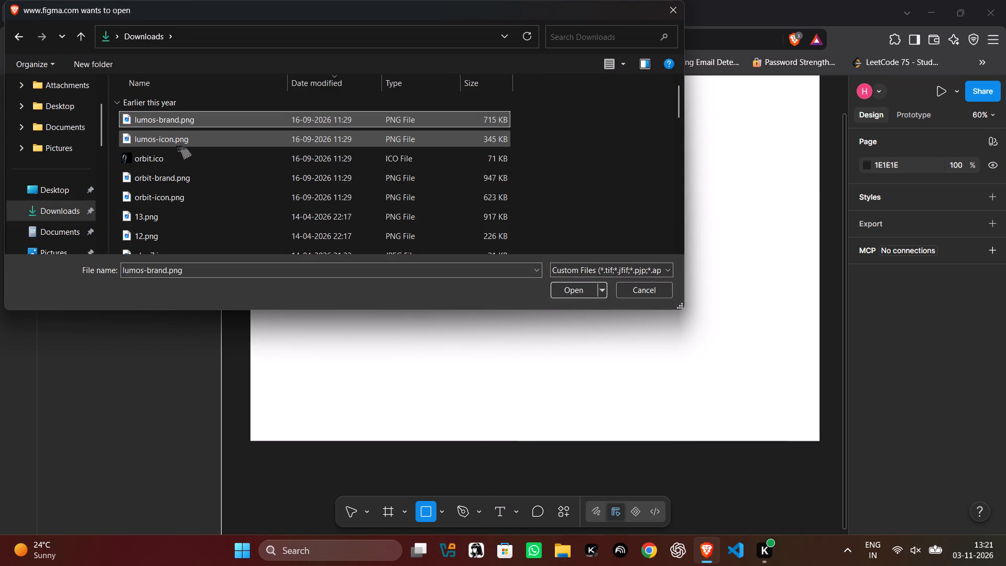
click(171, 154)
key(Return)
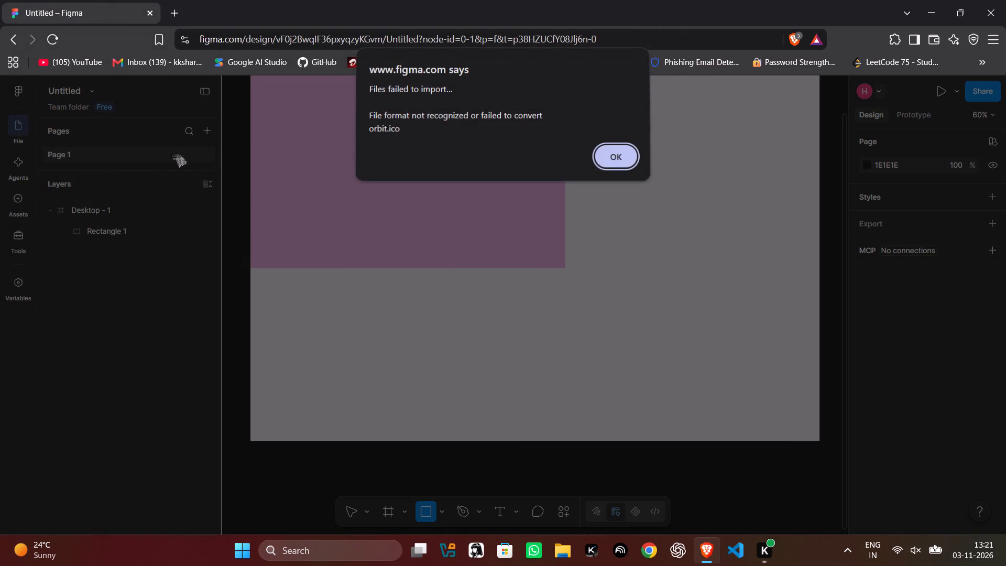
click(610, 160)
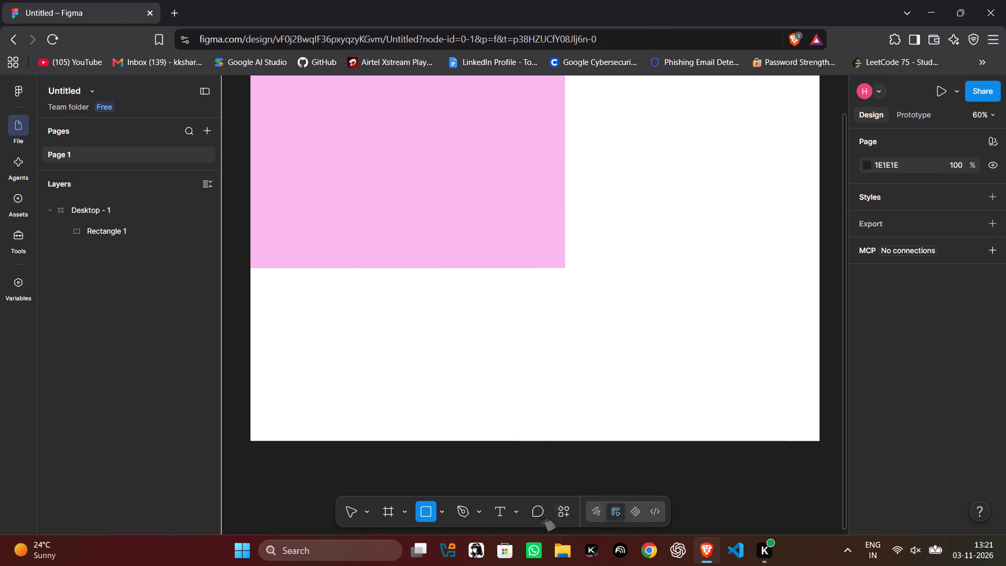
Import lumos-brand.png from the Downloads folder and place it into the pink rectangle as its image fill.
click(439, 505)
click(503, 477)
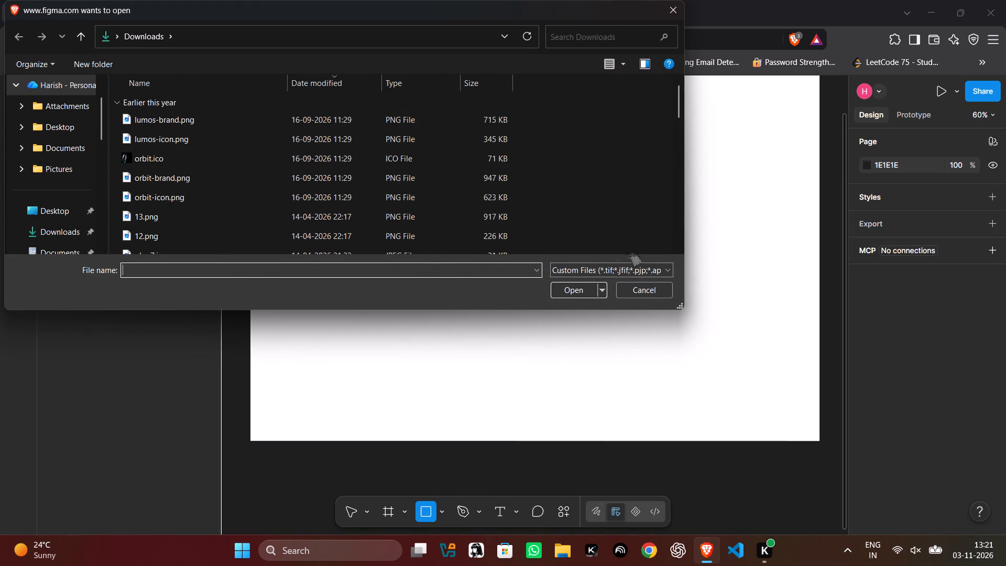
click(300, 112)
key(Return)
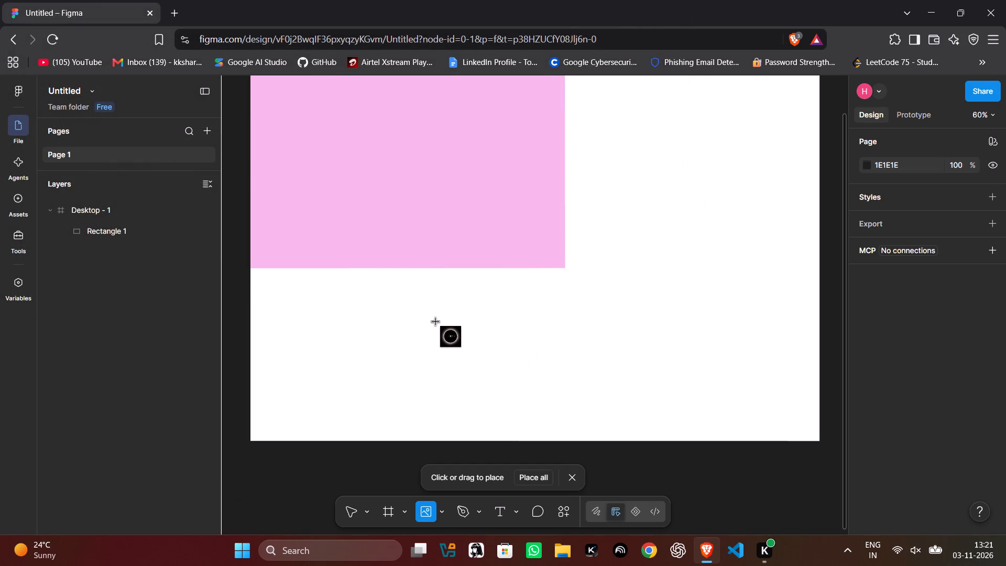
click(370, 136)
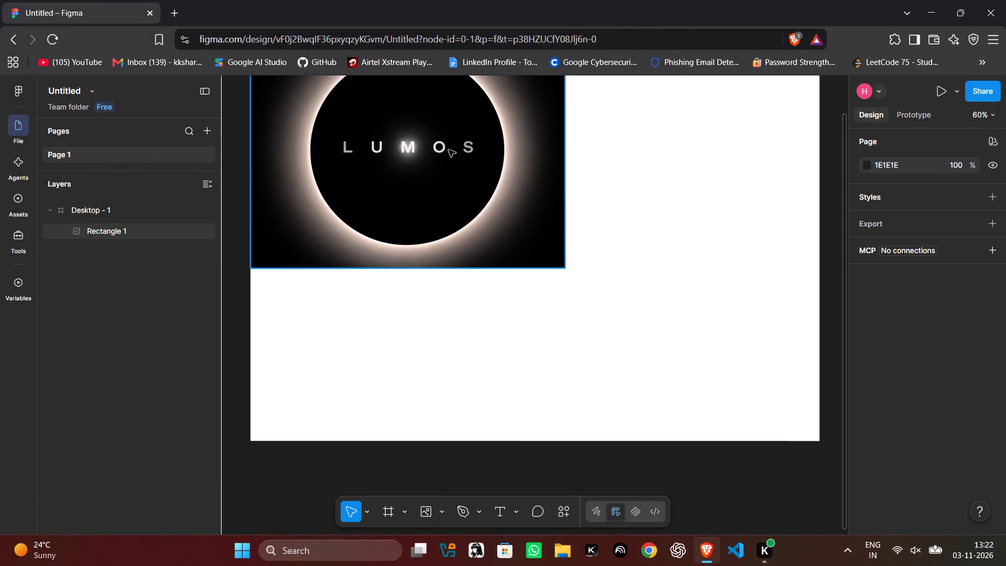
Resize the LUMOS image to about 630 × 575, keeping it anchored at the Desktop frame's top-left corner.
scroll(521, 177, up, 2)
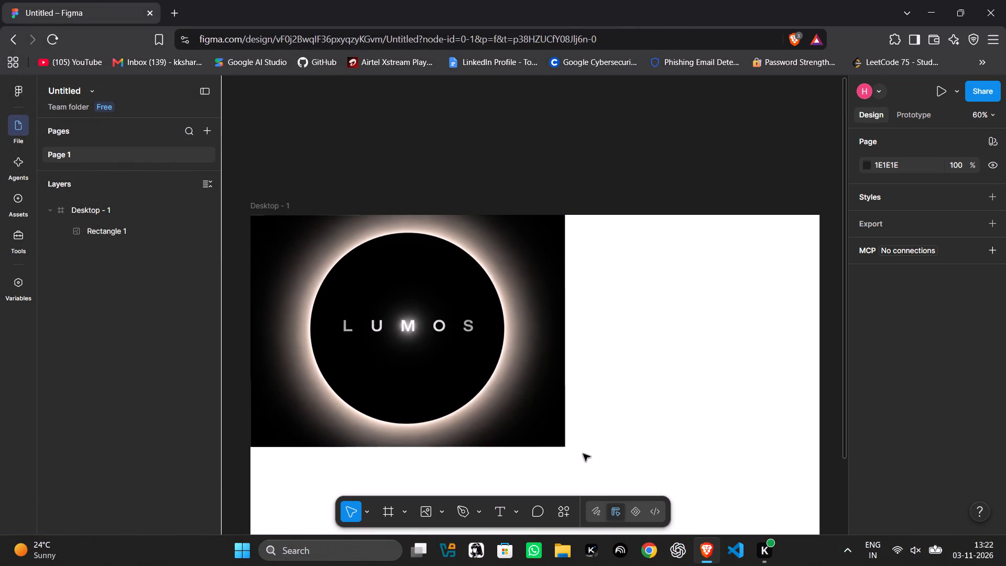
click(564, 445)
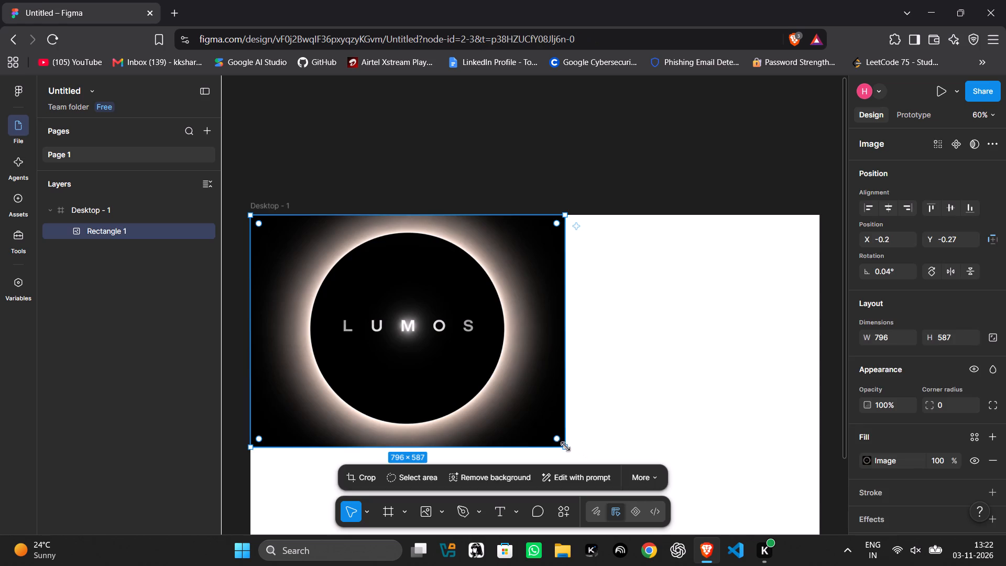
drag(566, 448, 603, 499)
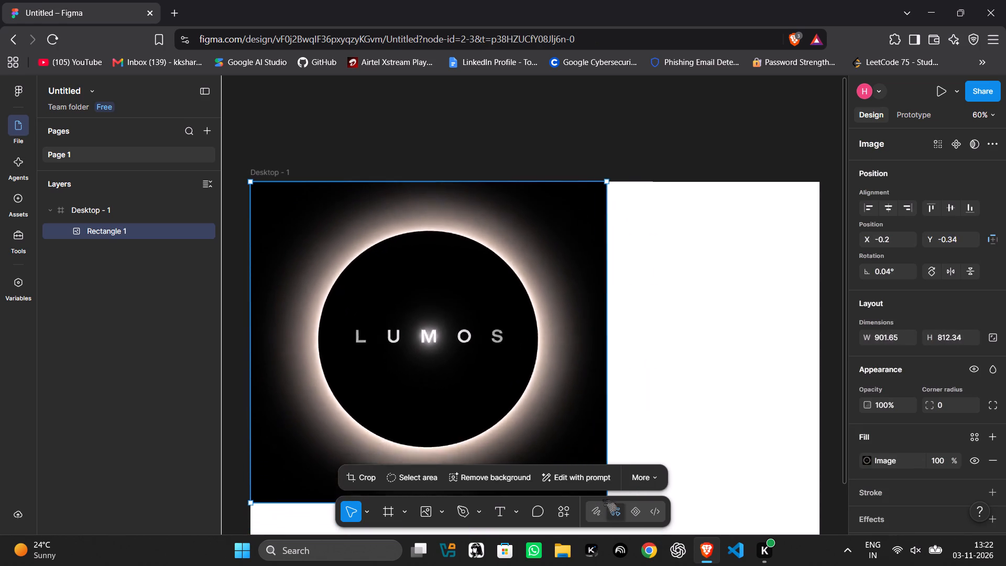
drag(603, 499, 477, 407)
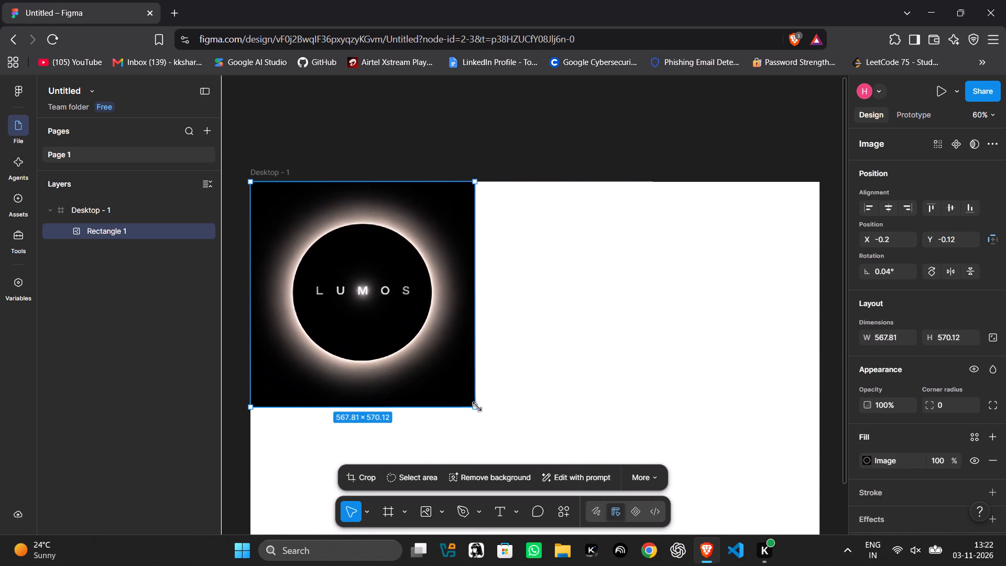
drag(477, 407, 502, 408)
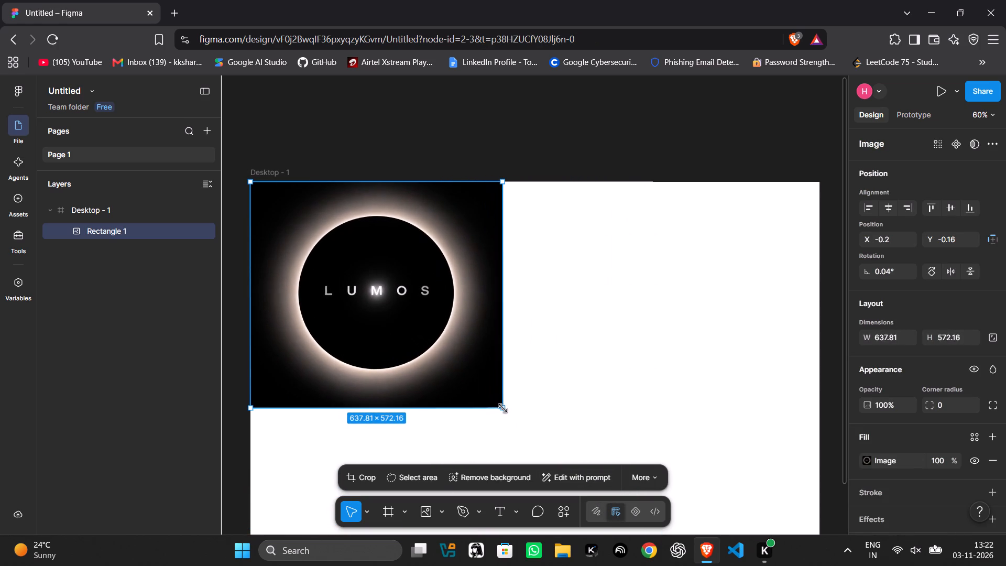
drag(502, 408, 500, 409)
click(609, 159)
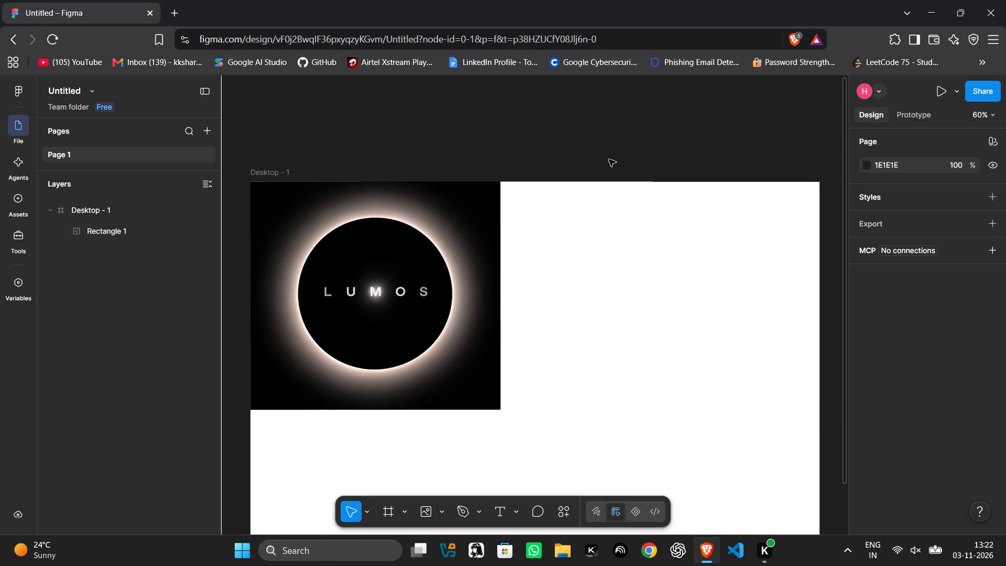
Draw a second rectangle about 744 × 512 along the top of the Desktop frame, adjoining the LUMOS image's right edge.
scroll(668, 256, down, 2)
scroll(665, 284, up, 2)
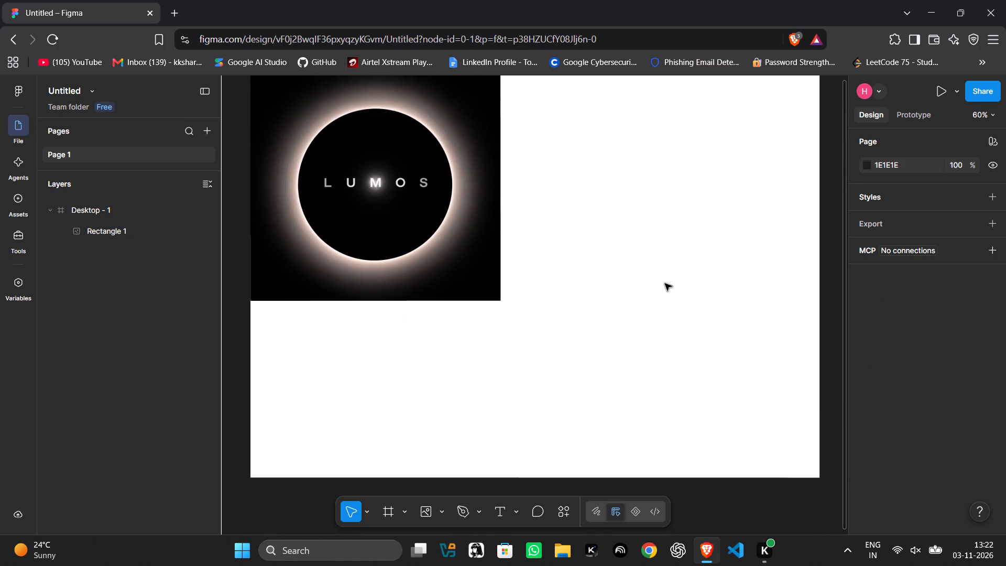
scroll(665, 284, up, 1)
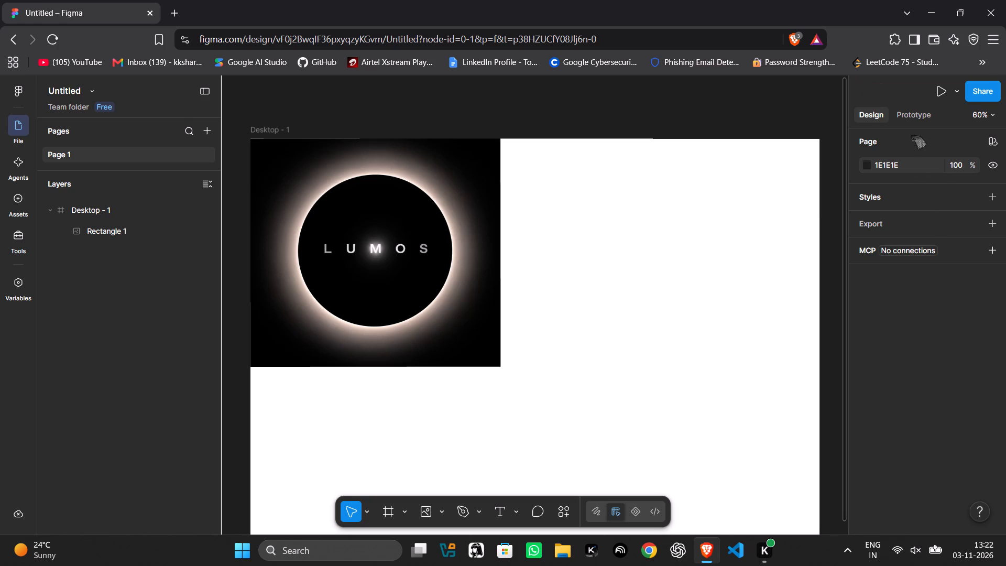
click(626, 228)
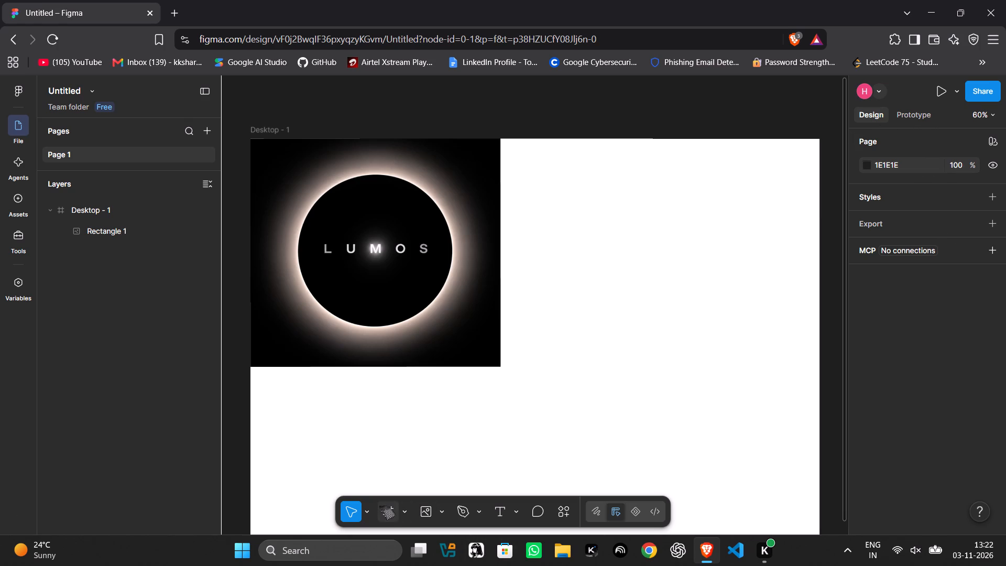
click(379, 506)
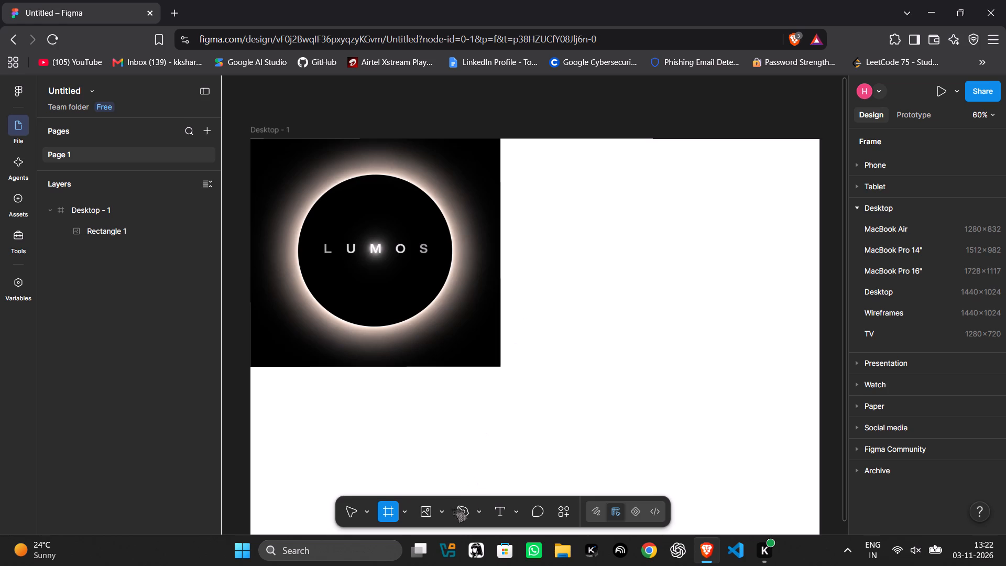
click(438, 508)
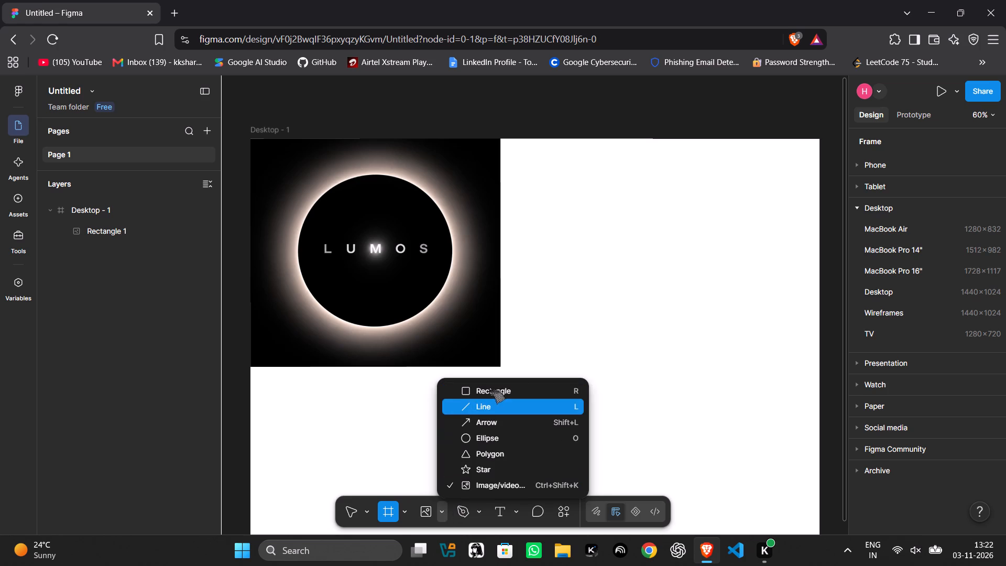
click(489, 389)
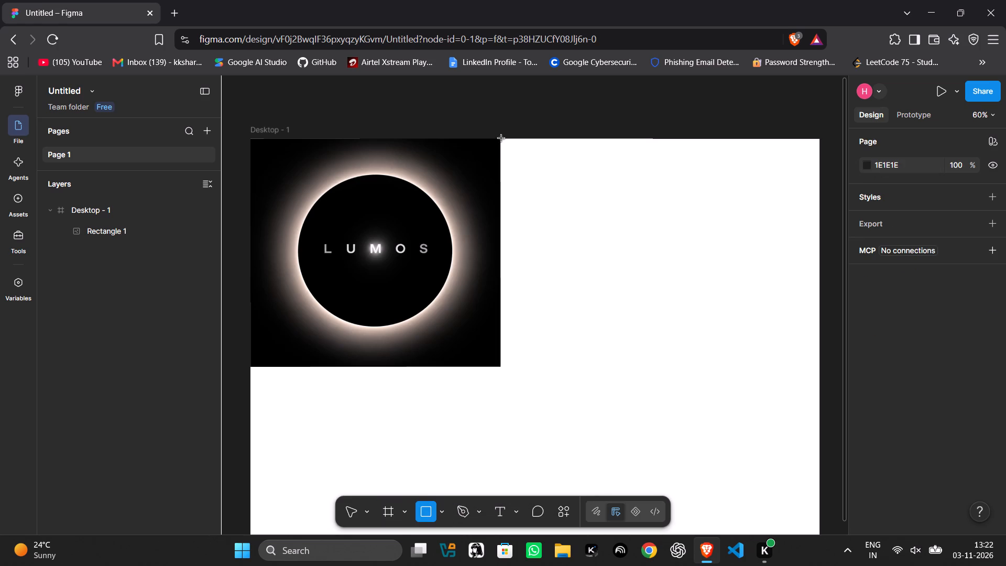
drag(500, 139, 794, 343)
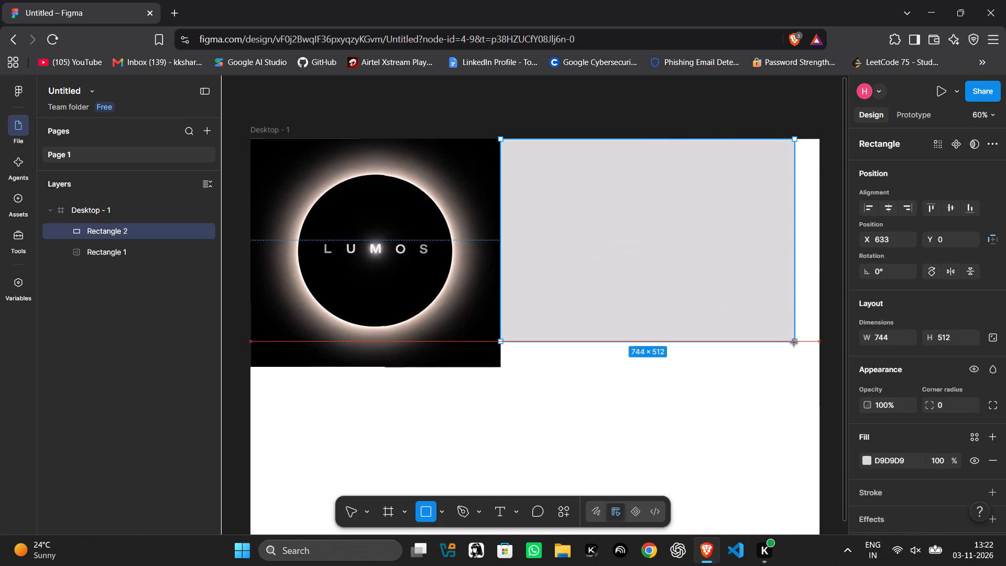
Extend the second rectangle to 807 × 1024 so it reaches the Desktop frame's bottom-right corner.
drag(794, 343, 805, 495)
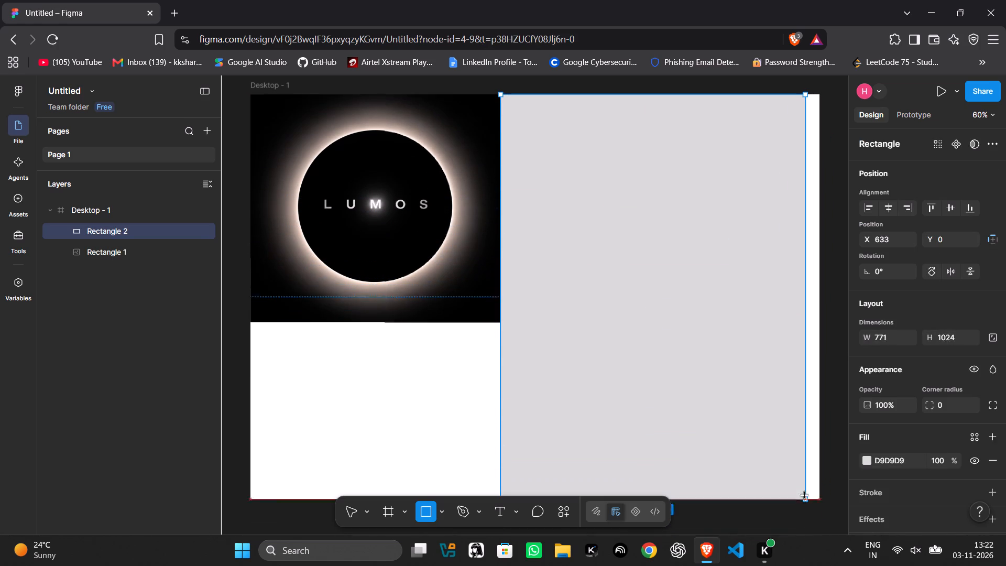
drag(805, 495, 816, 478)
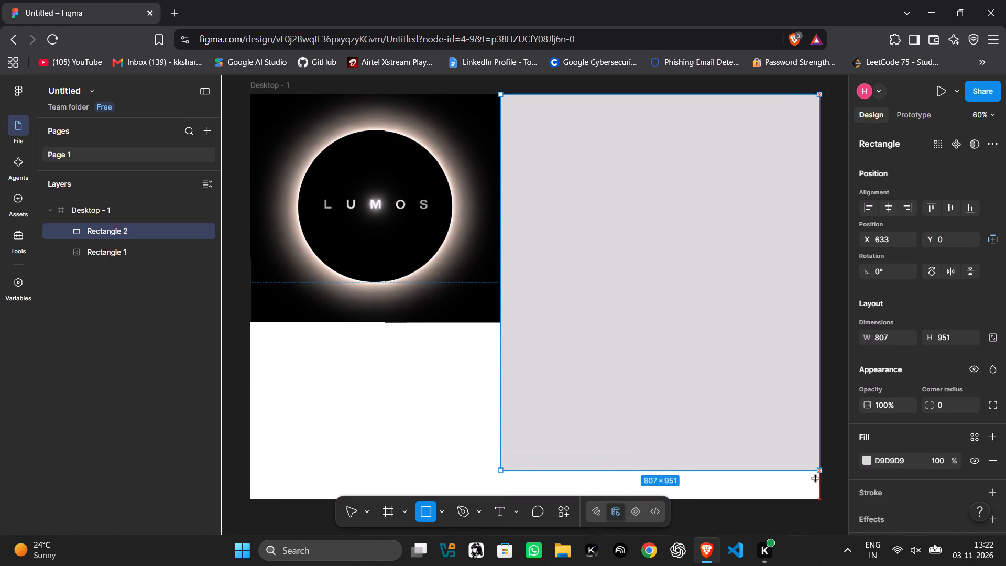
drag(816, 478, 820, 499)
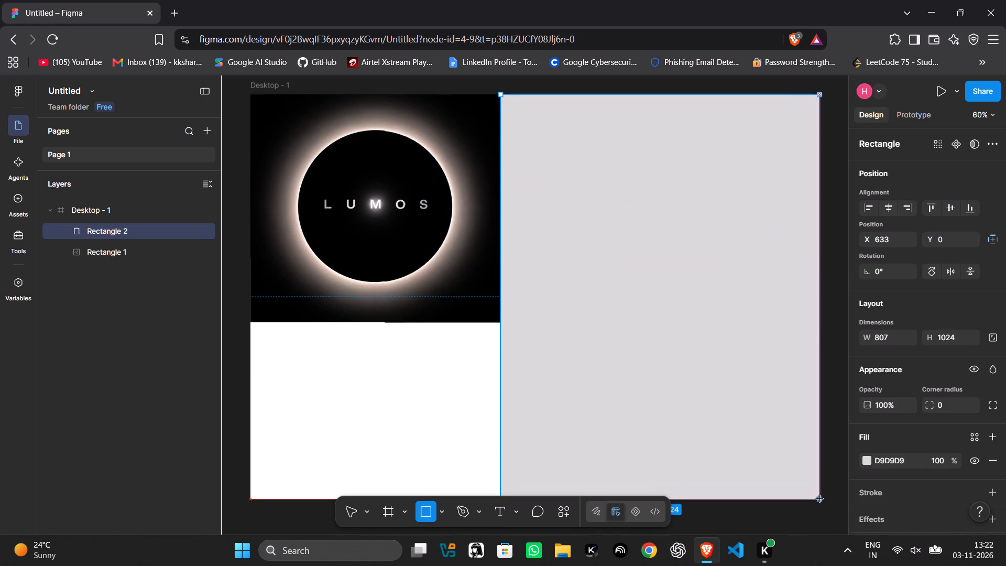
drag(820, 499, 819, 497)
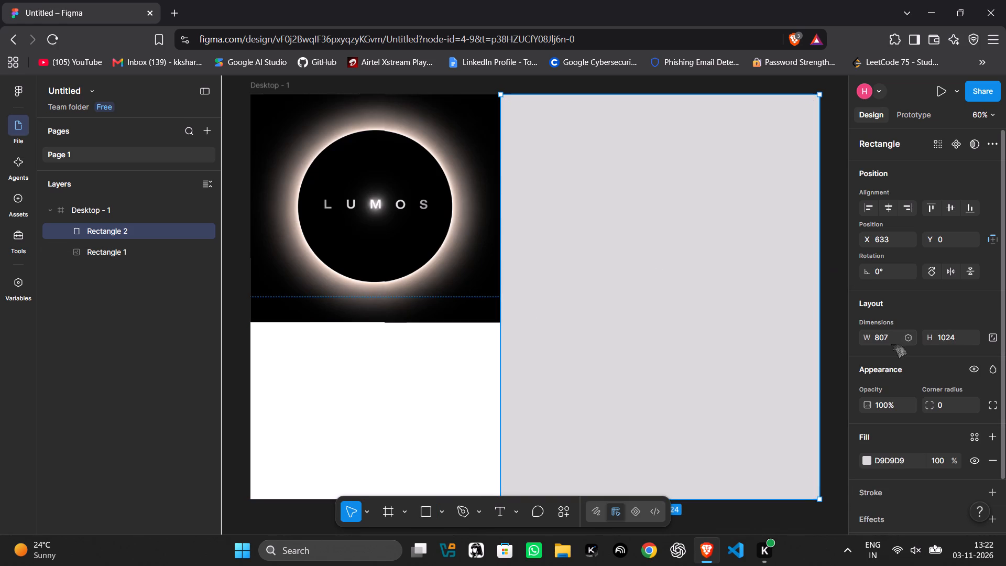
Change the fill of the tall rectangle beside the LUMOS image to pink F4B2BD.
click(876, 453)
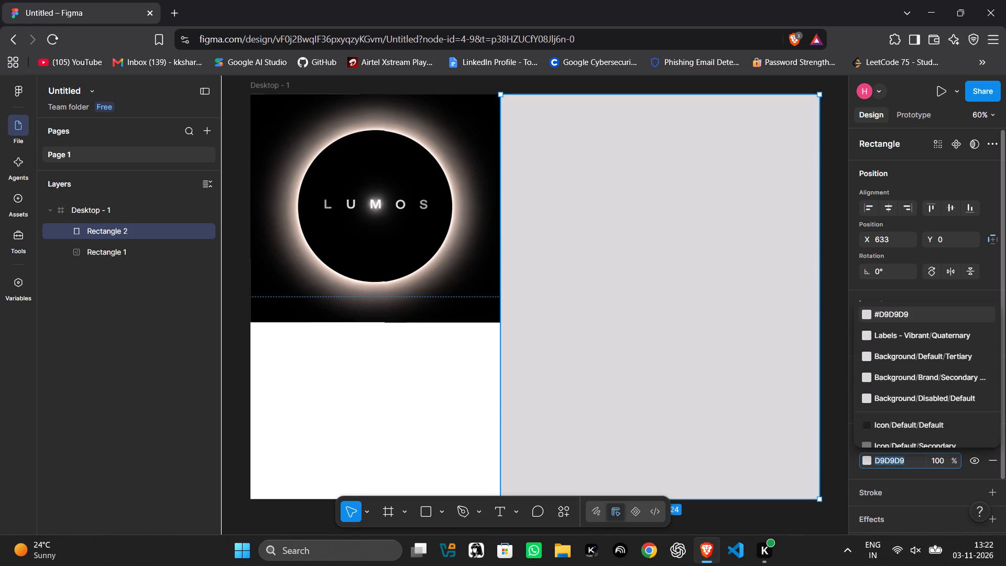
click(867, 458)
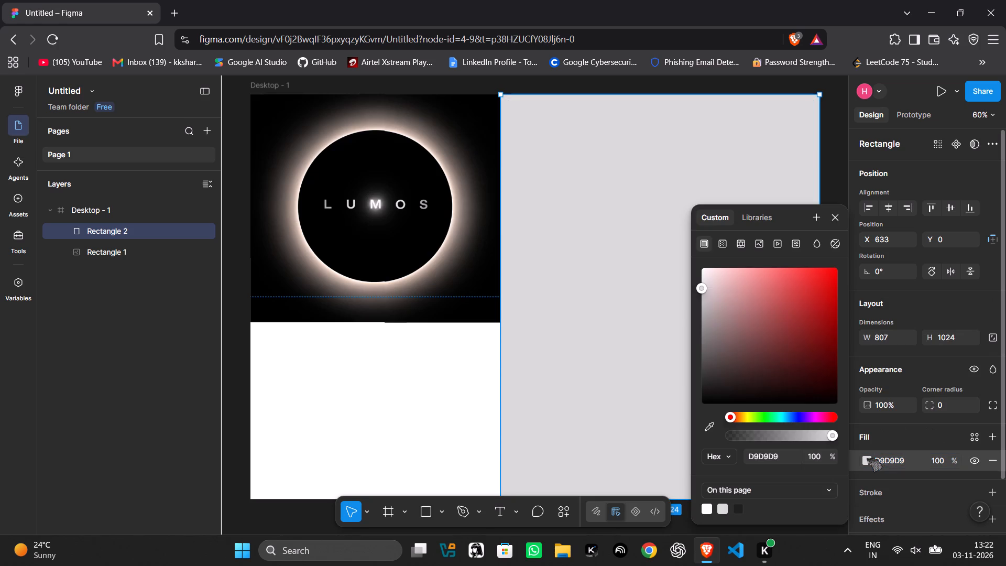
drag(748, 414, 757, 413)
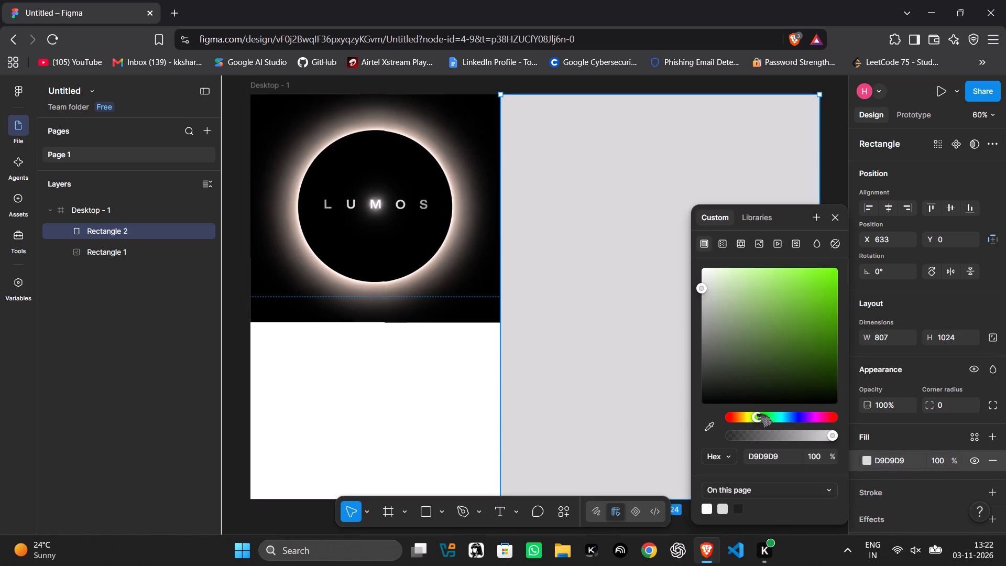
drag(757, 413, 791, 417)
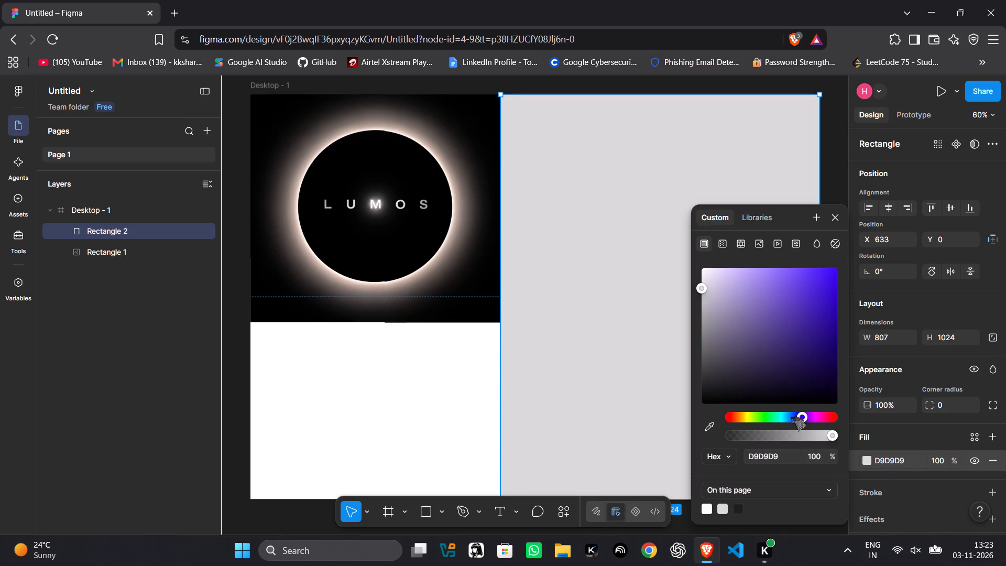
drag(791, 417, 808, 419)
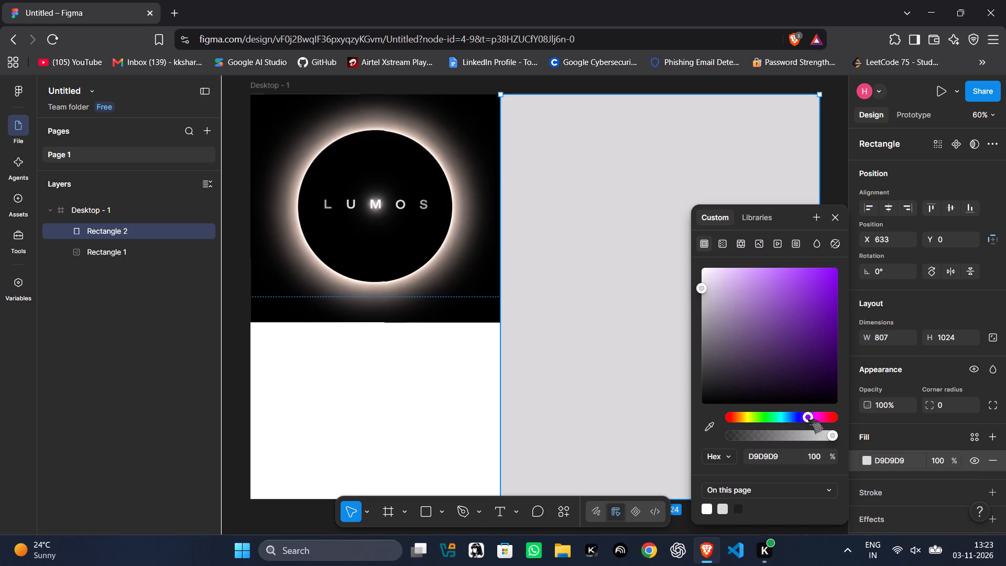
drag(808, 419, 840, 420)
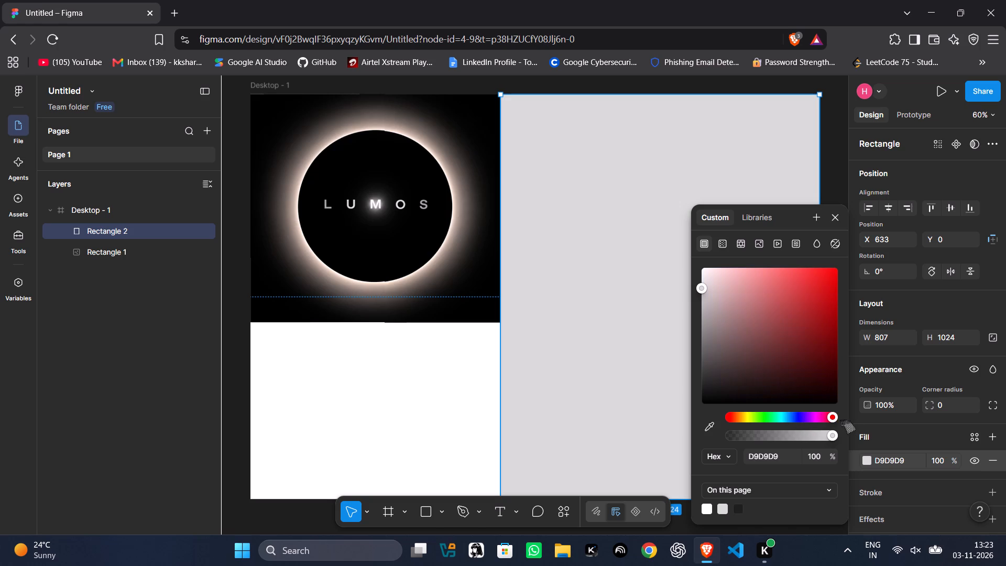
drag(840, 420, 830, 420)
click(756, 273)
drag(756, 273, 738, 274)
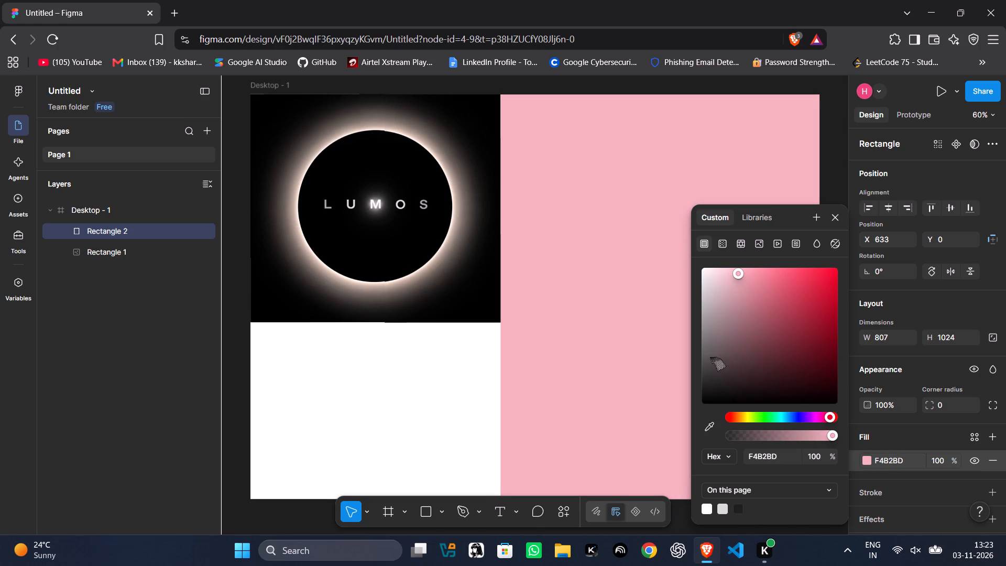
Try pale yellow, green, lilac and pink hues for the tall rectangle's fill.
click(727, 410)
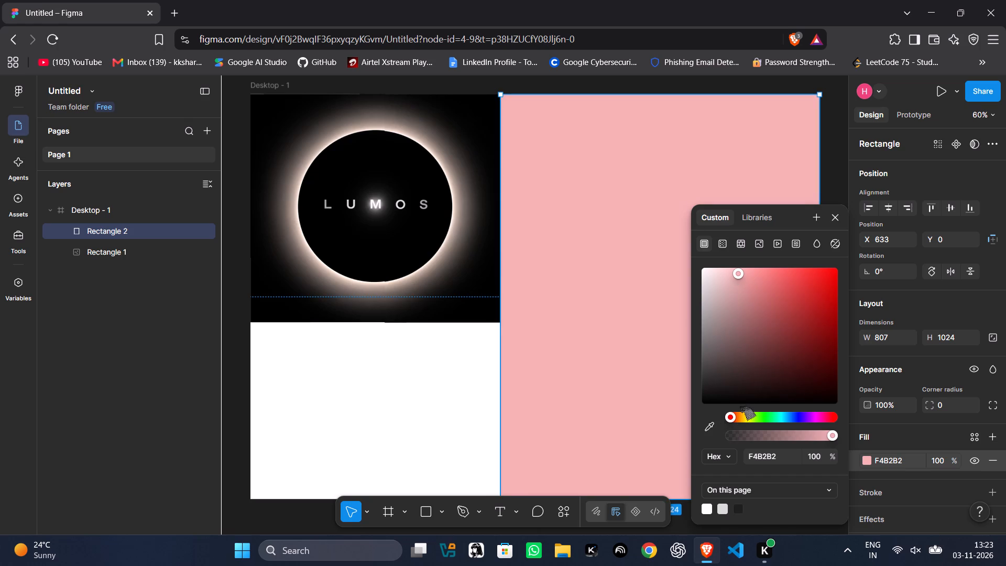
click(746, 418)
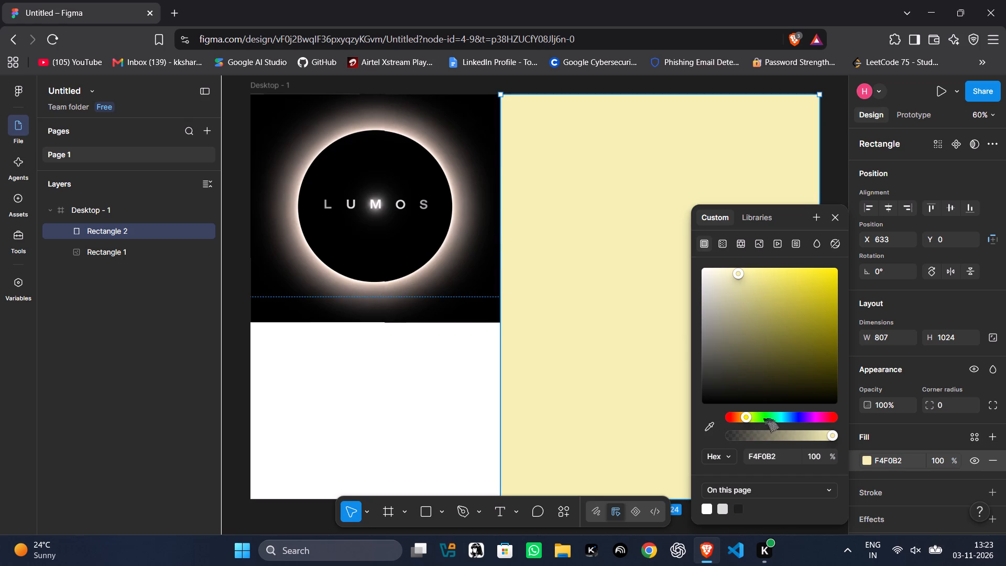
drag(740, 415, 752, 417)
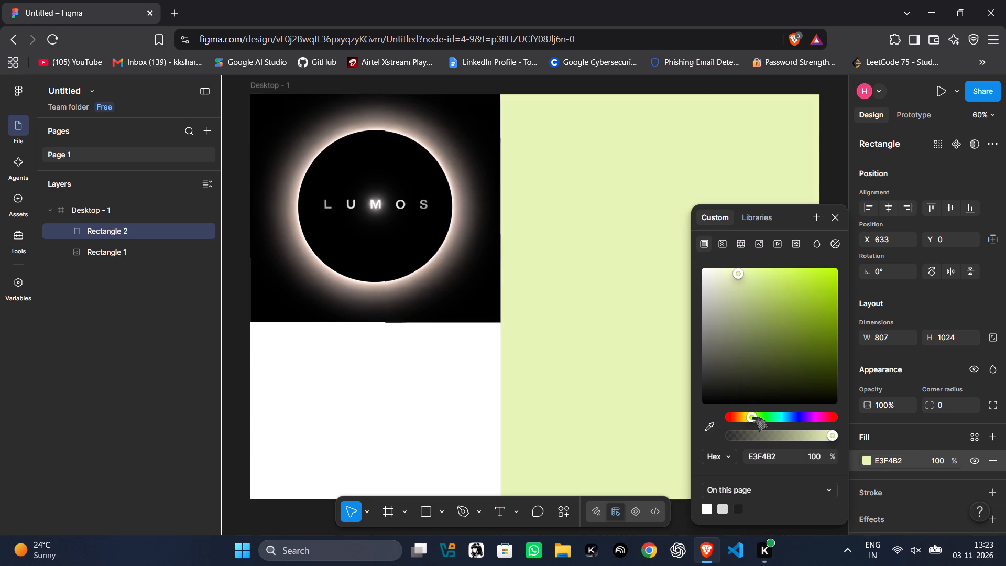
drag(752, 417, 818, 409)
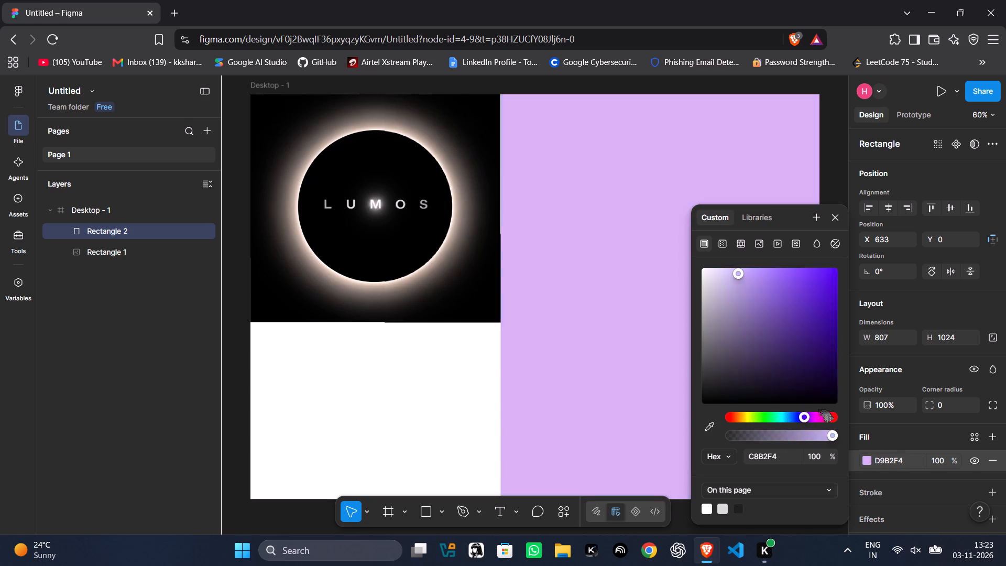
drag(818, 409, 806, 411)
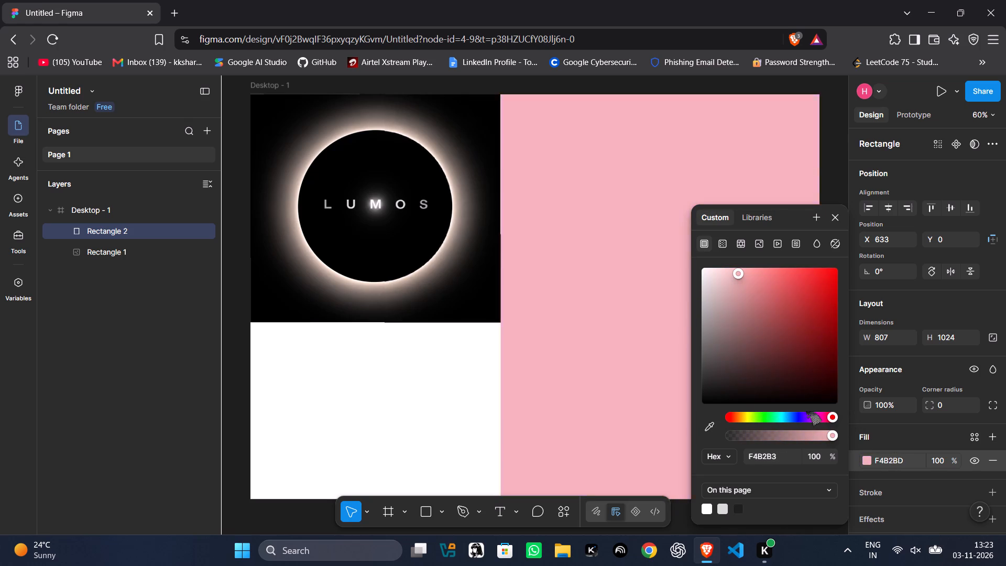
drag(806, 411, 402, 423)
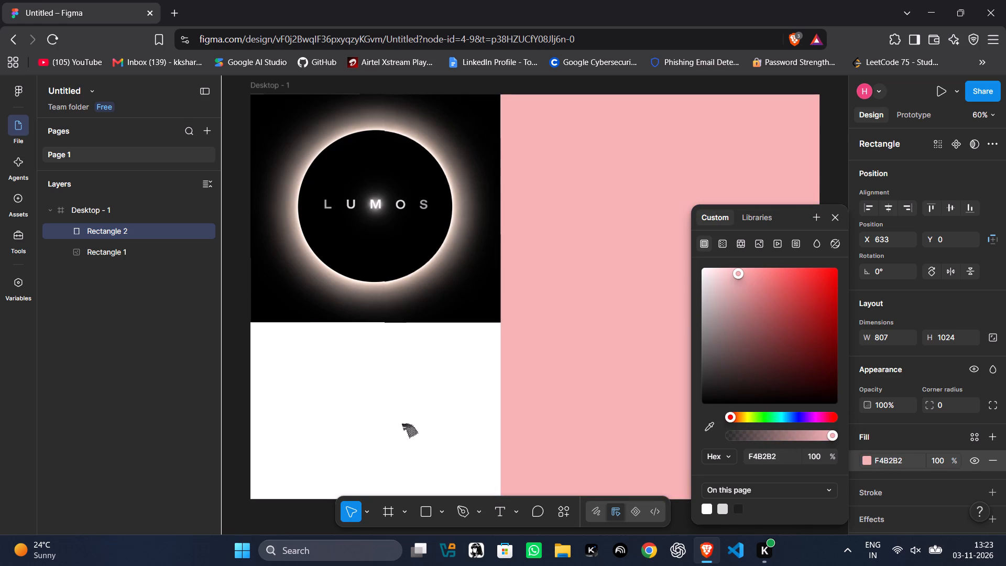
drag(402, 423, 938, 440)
Set the tall rectangle's fill to light peach F7E3C4 and close the colour picker.
drag(938, 440, 737, 415)
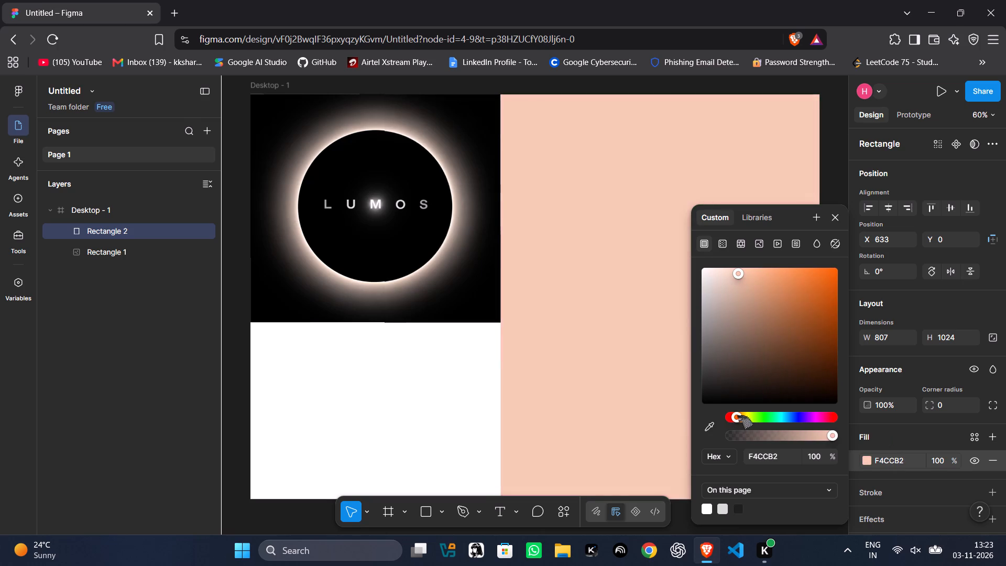
drag(737, 415, 750, 413)
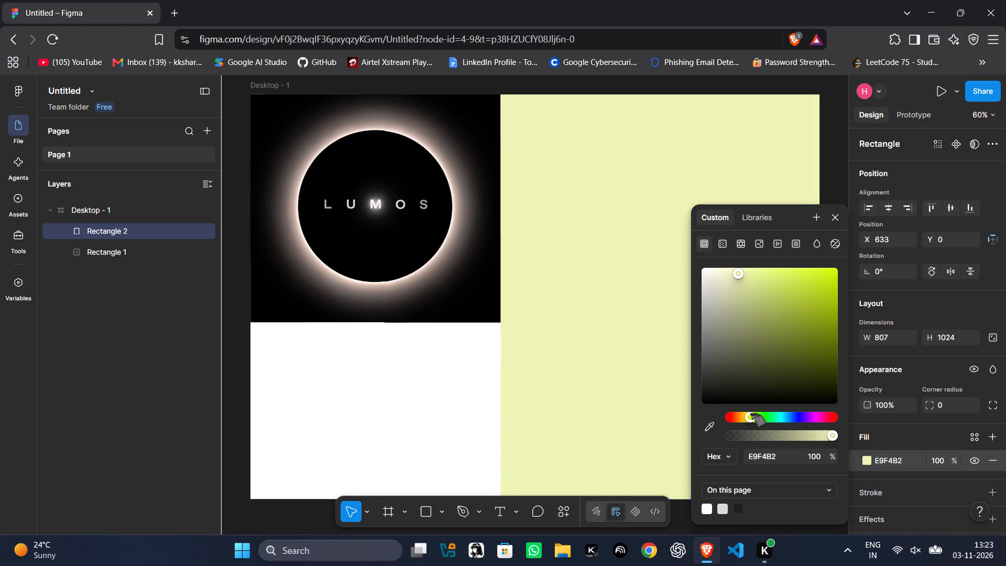
drag(750, 413, 742, 411)
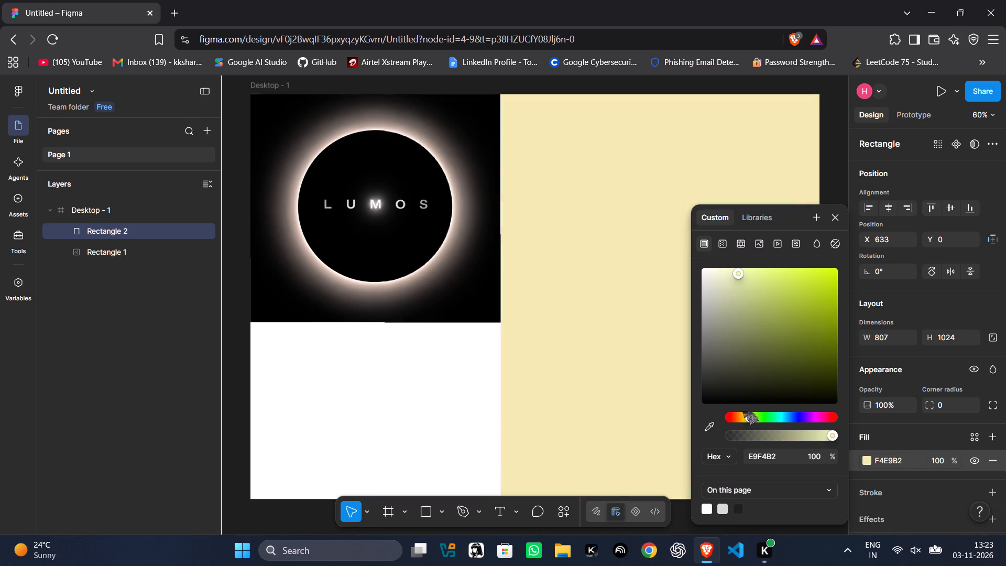
drag(742, 411, 741, 410)
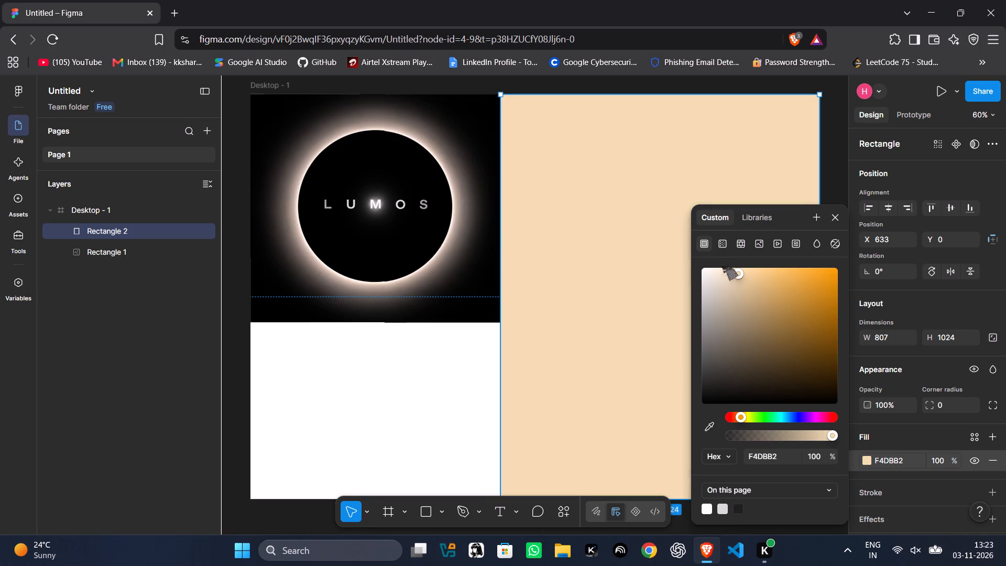
drag(738, 270, 730, 272)
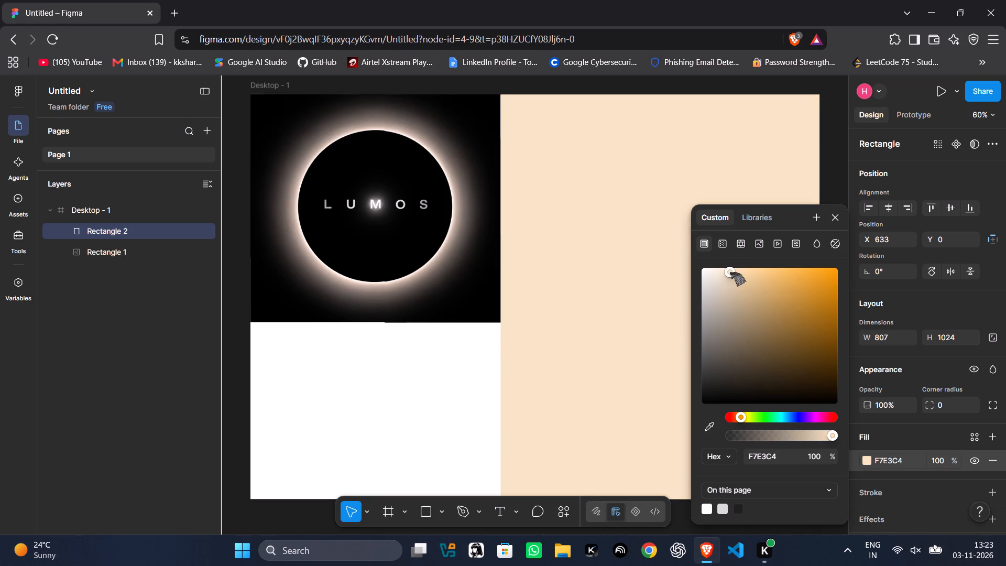
click(621, 204)
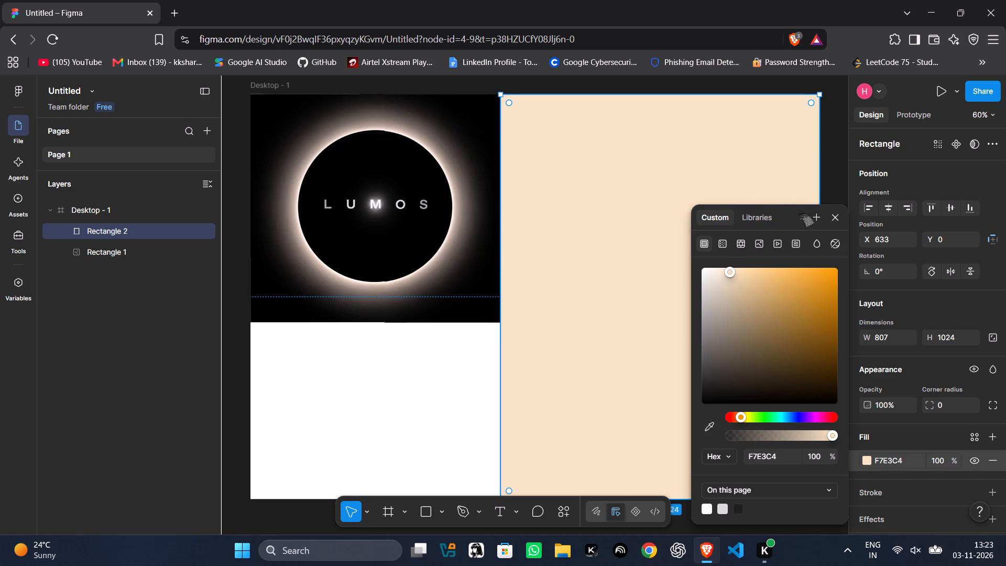
click(827, 214)
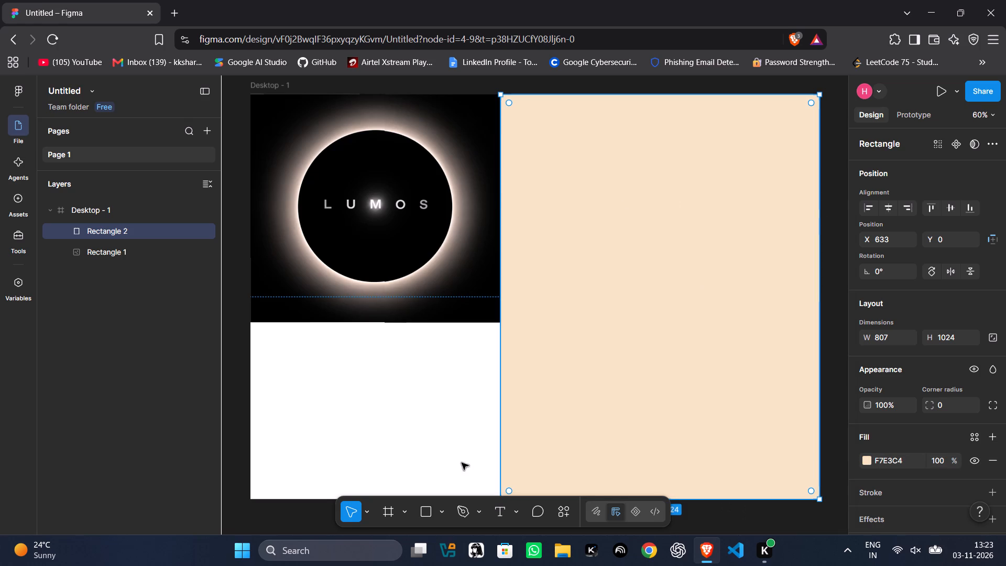
Start a text layer near the peach rectangle's upper-left corner, at about X 686, Y 43, with font size 100.
click(499, 521)
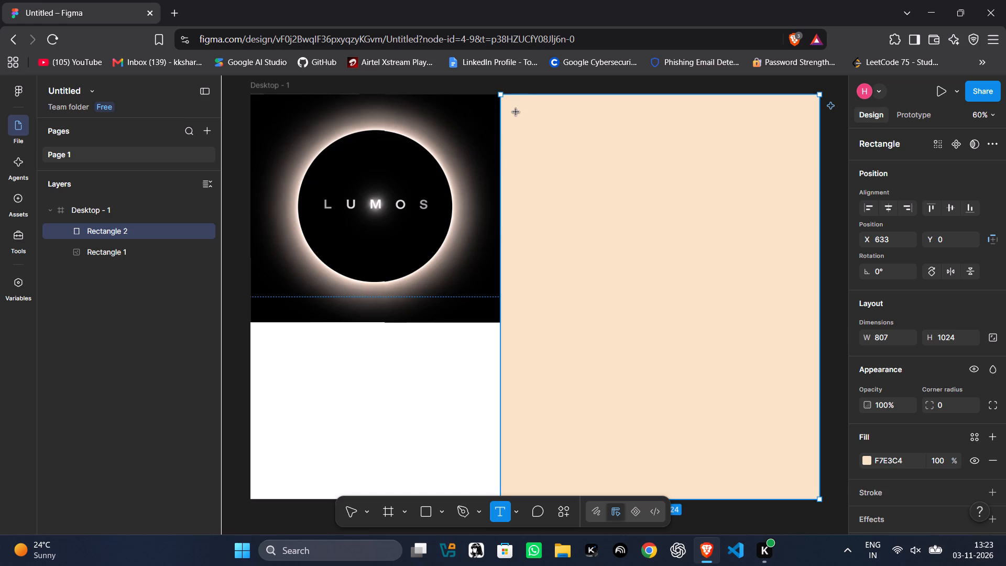
scroll(943, 460, down, 1)
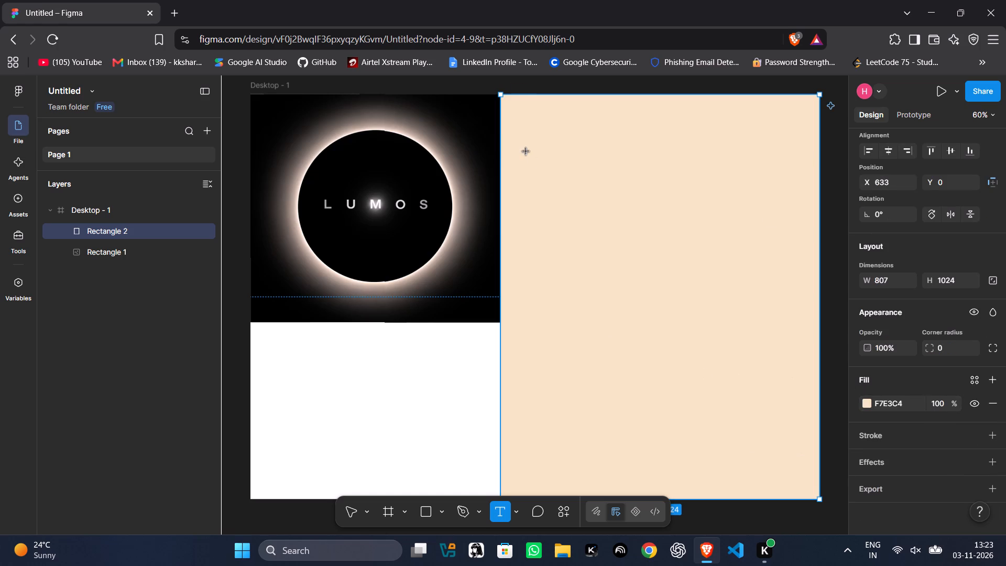
click(521, 112)
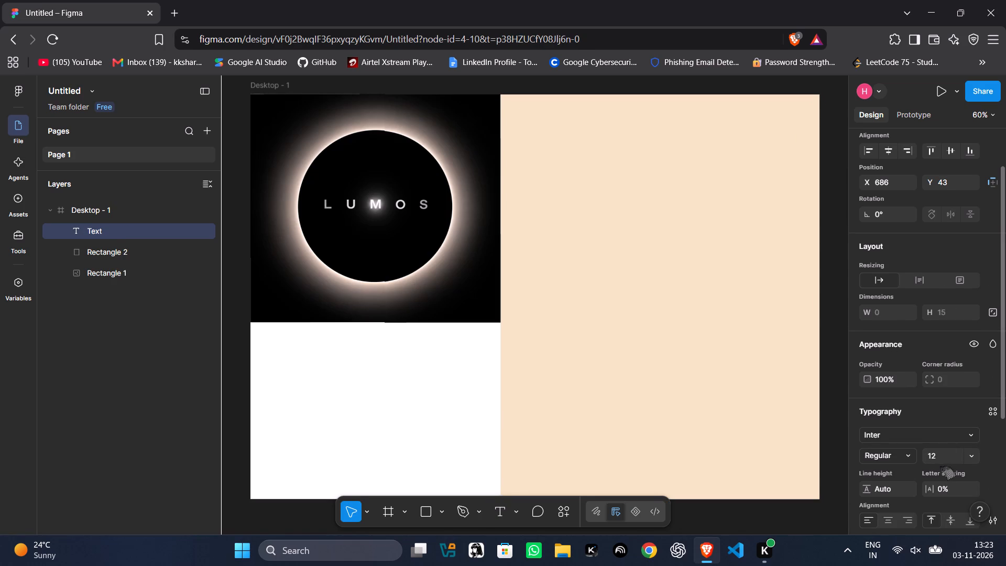
click(940, 459)
key(BackSpace)
key(BackSpace)
text(522)
key(BackSpace)
key(BackSpace)
key(BackSpace)
text(1000)
key(BackSpace)
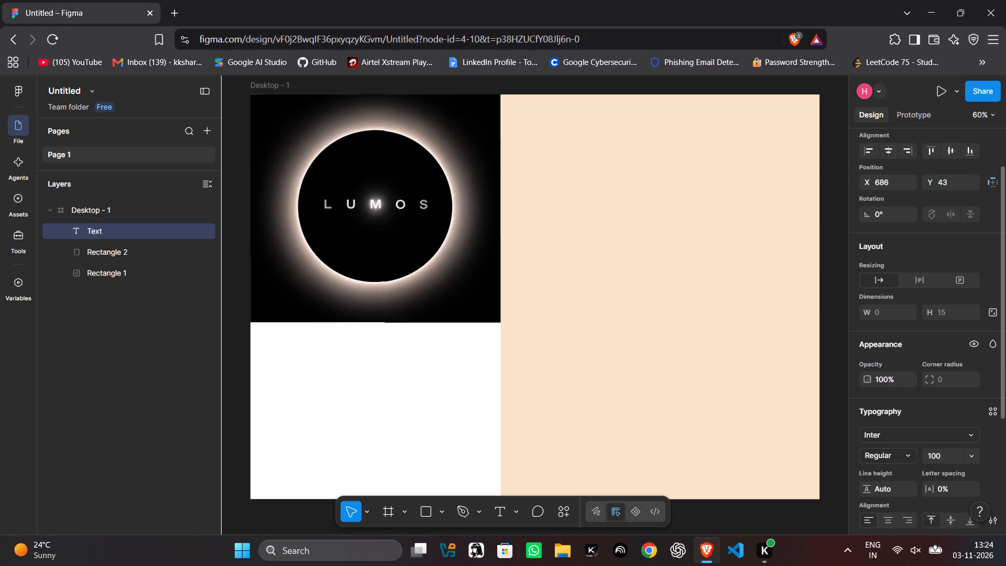
Set the new text layer's font to Iosevka Charon.
click(894, 432)
click(765, 409)
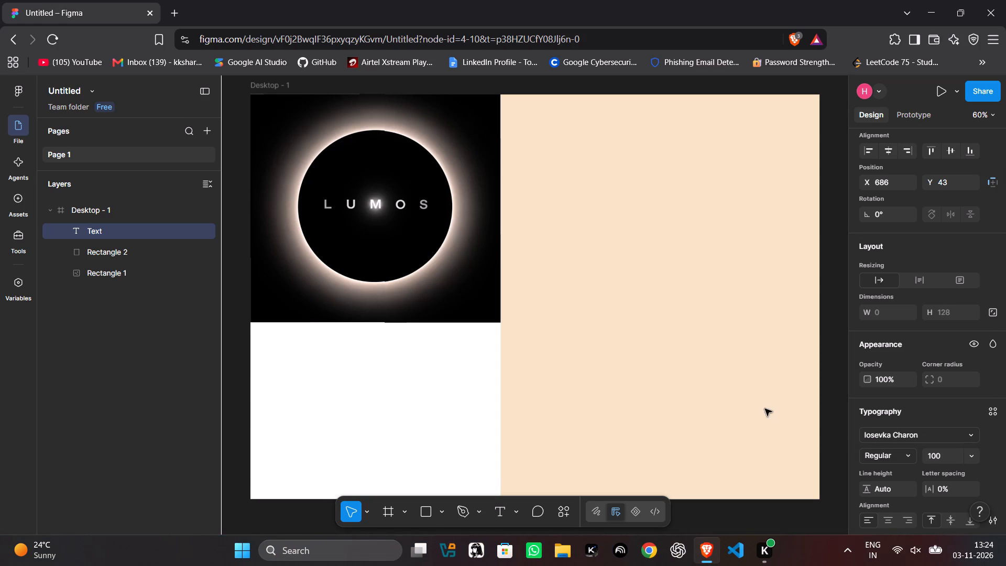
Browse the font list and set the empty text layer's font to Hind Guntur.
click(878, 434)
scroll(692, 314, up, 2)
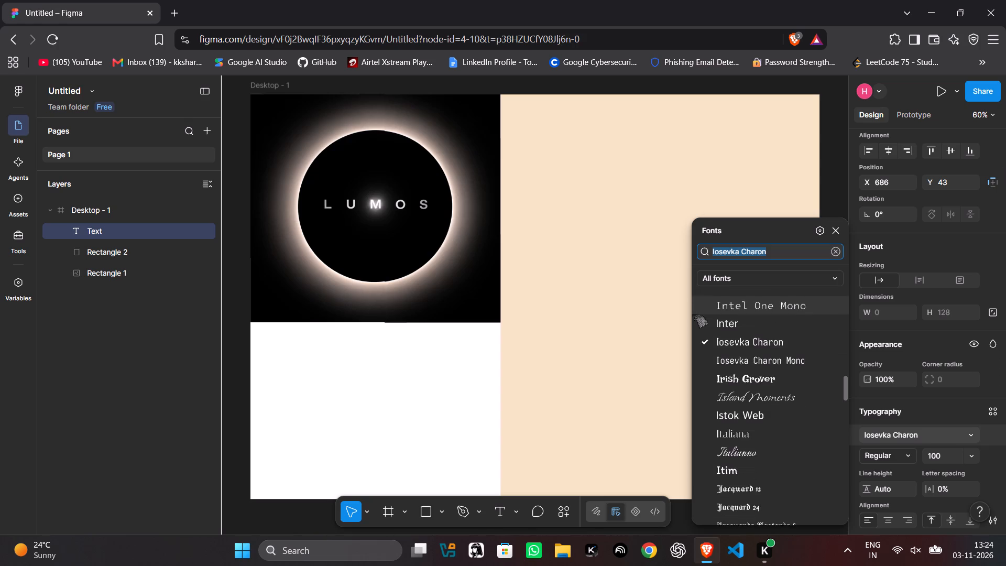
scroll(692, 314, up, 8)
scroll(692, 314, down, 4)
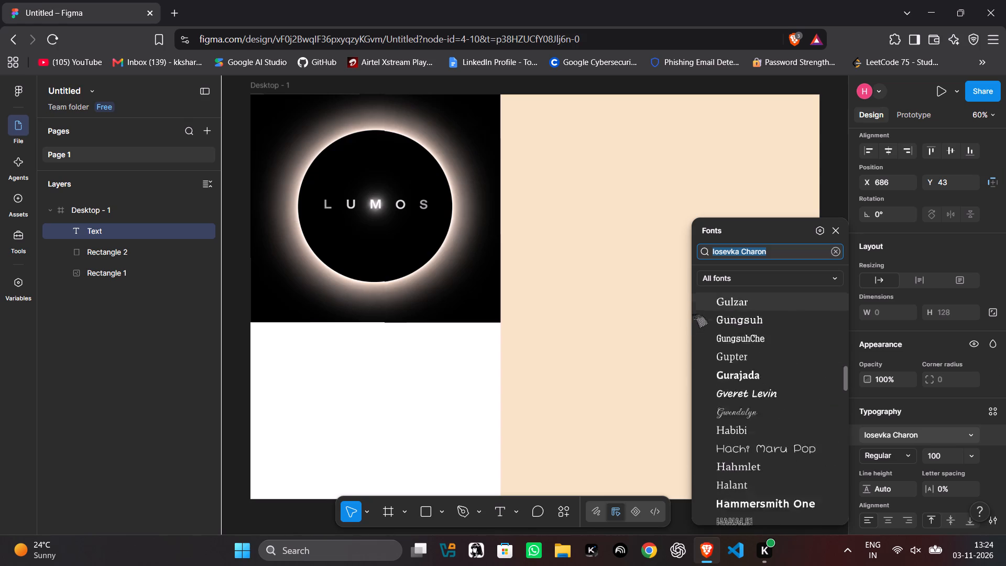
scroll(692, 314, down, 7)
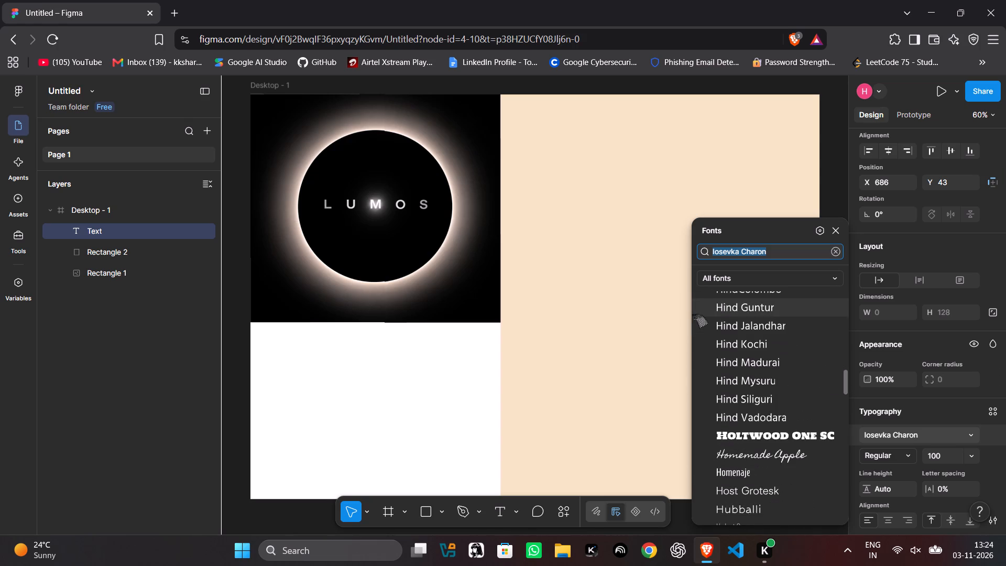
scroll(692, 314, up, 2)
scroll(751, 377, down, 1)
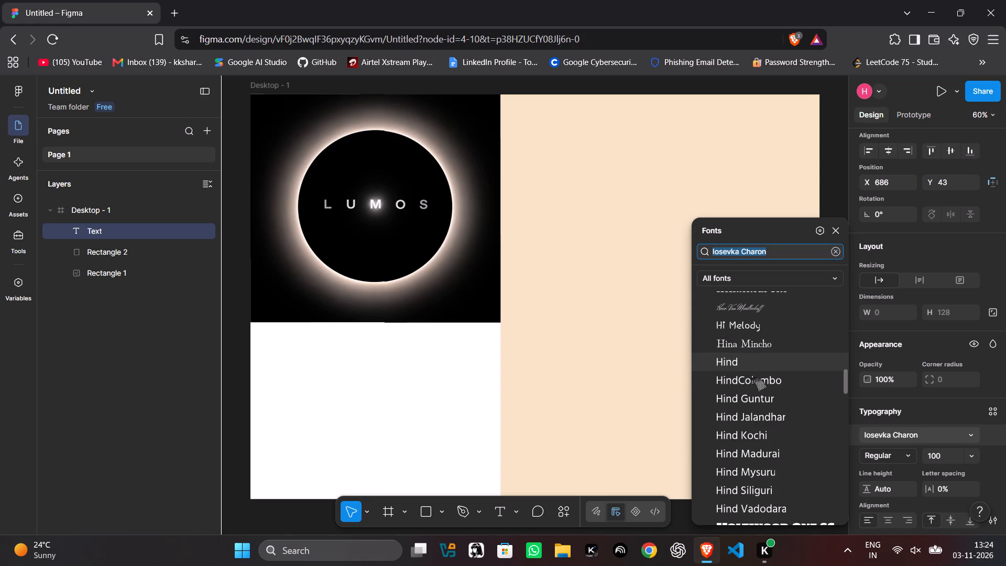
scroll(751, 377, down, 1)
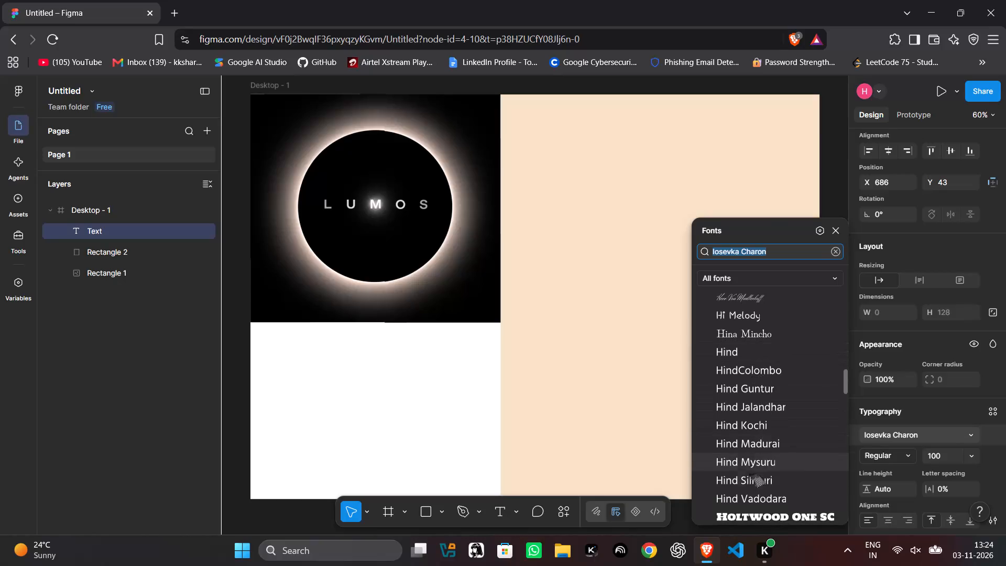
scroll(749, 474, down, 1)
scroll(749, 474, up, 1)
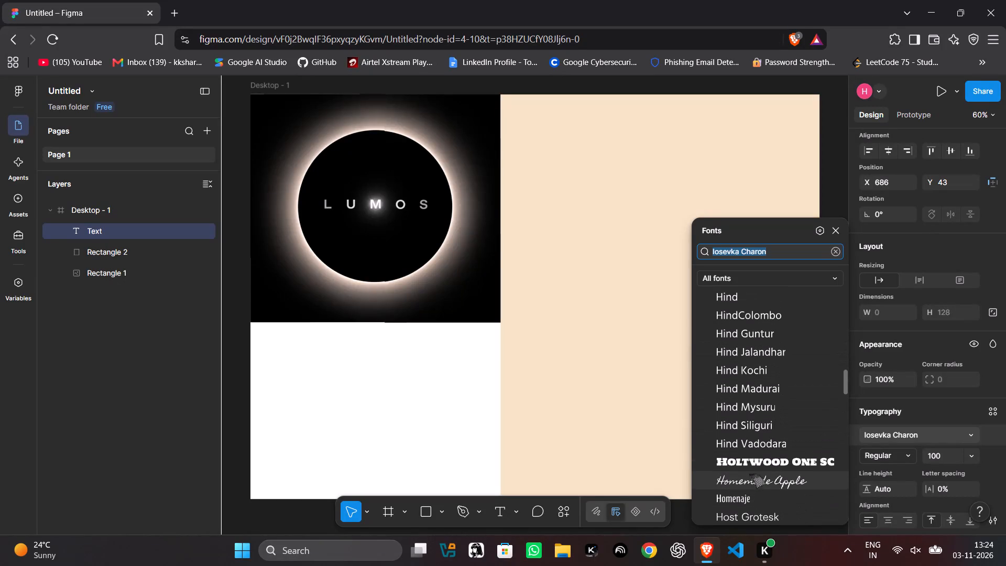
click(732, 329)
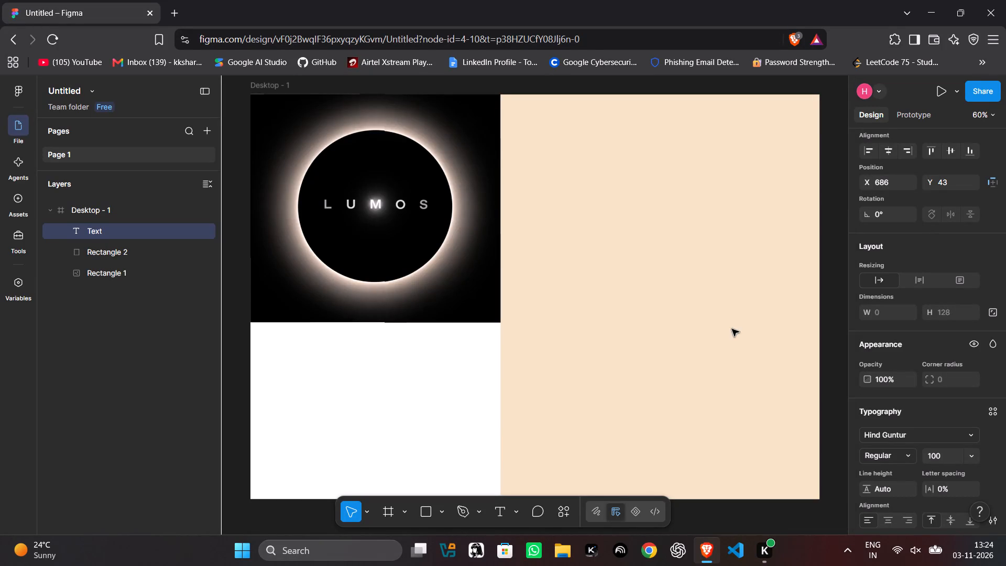
Add a new text layer reading "ORBIT" in the upper part of the peach rectangle, at about X 796, Y 68.
click(634, 190)
click(576, 141)
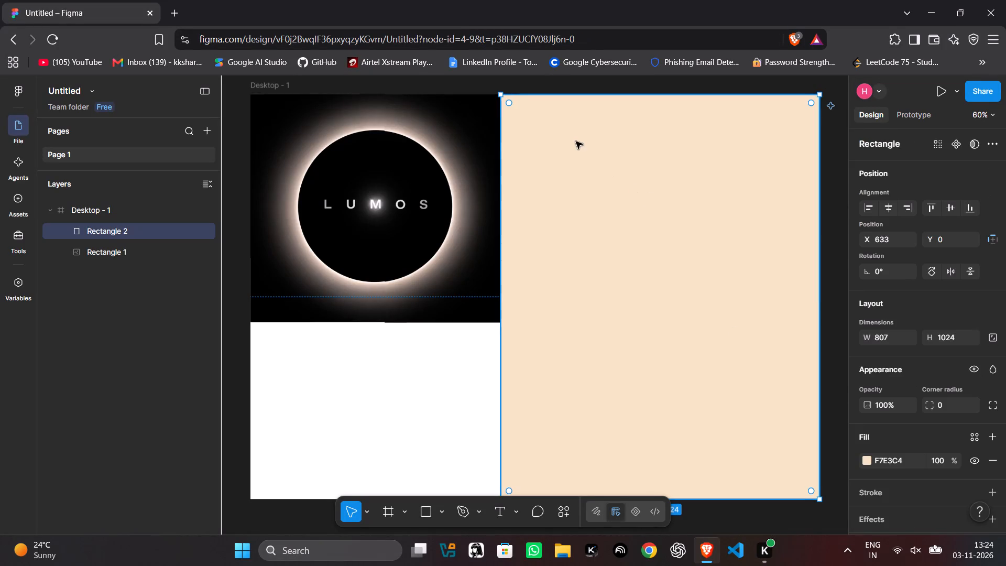
click(503, 503)
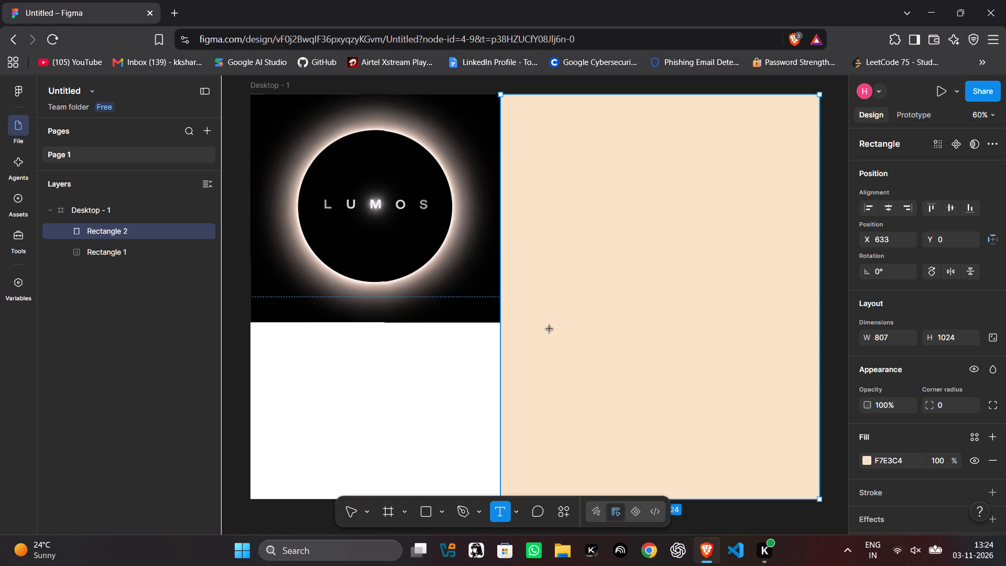
click(565, 121)
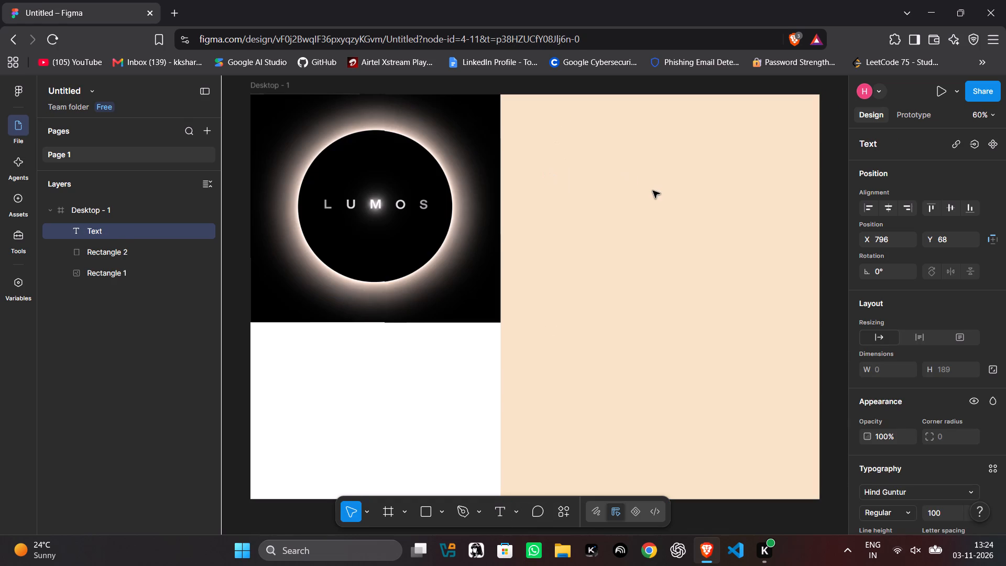
key(shift+o)
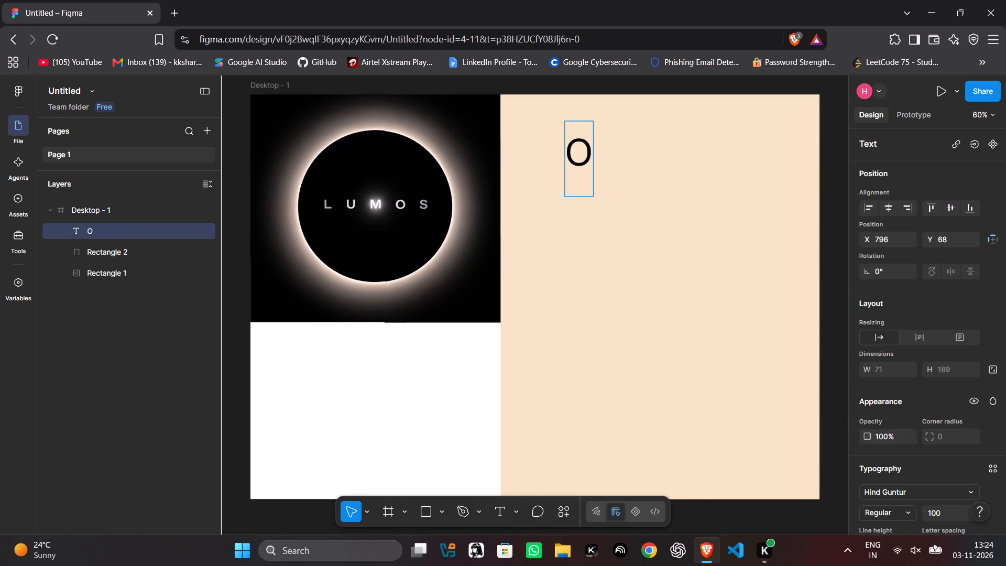
text(RBIT)
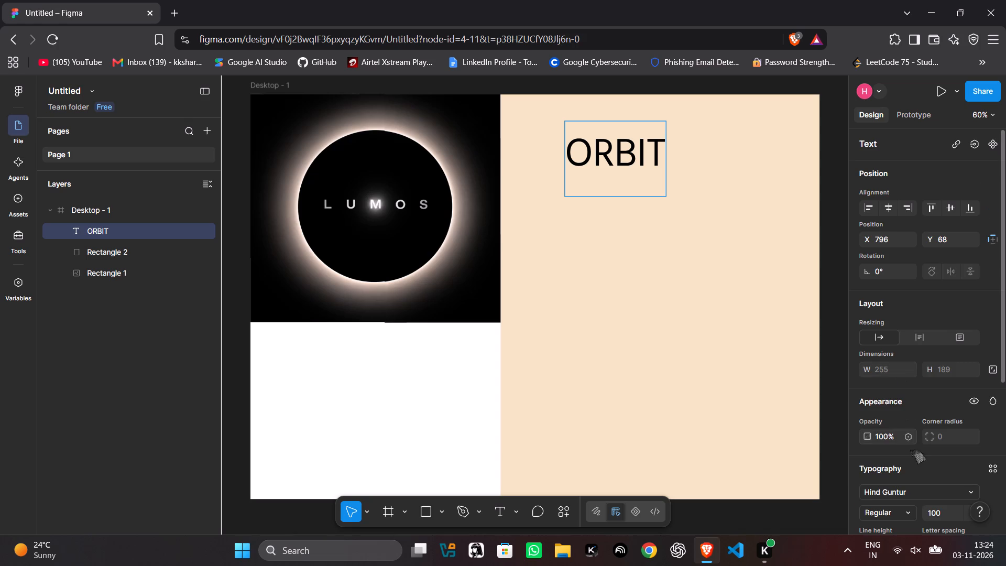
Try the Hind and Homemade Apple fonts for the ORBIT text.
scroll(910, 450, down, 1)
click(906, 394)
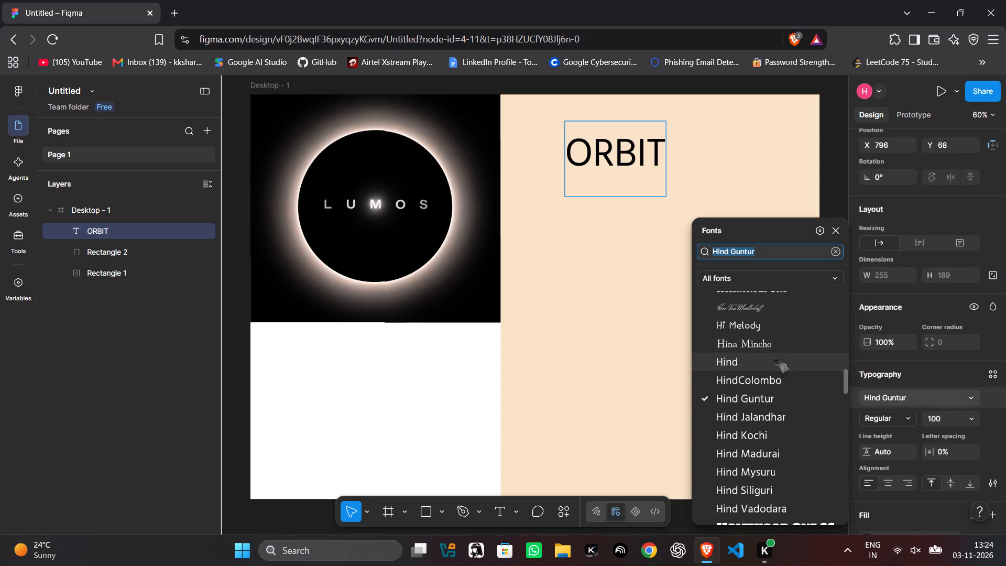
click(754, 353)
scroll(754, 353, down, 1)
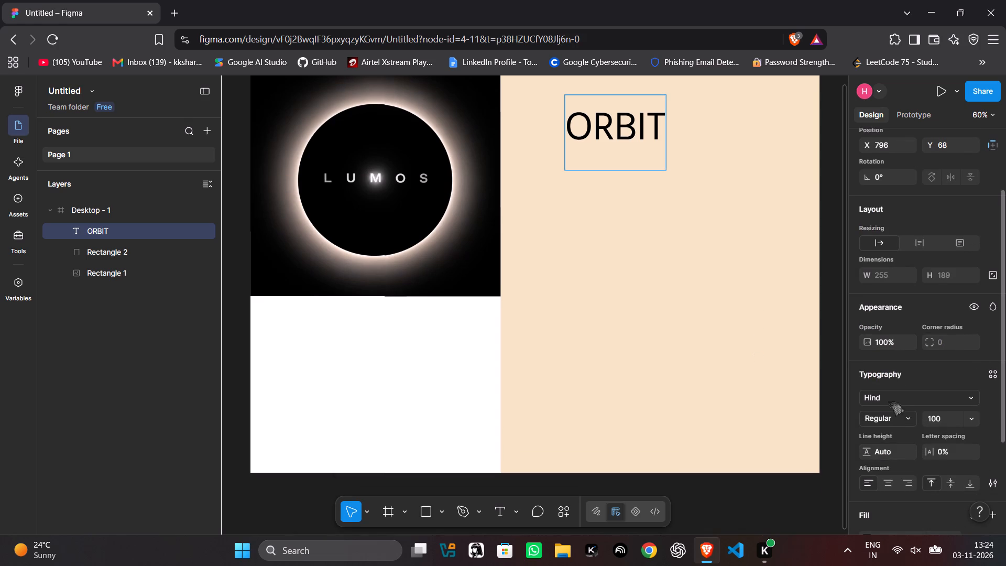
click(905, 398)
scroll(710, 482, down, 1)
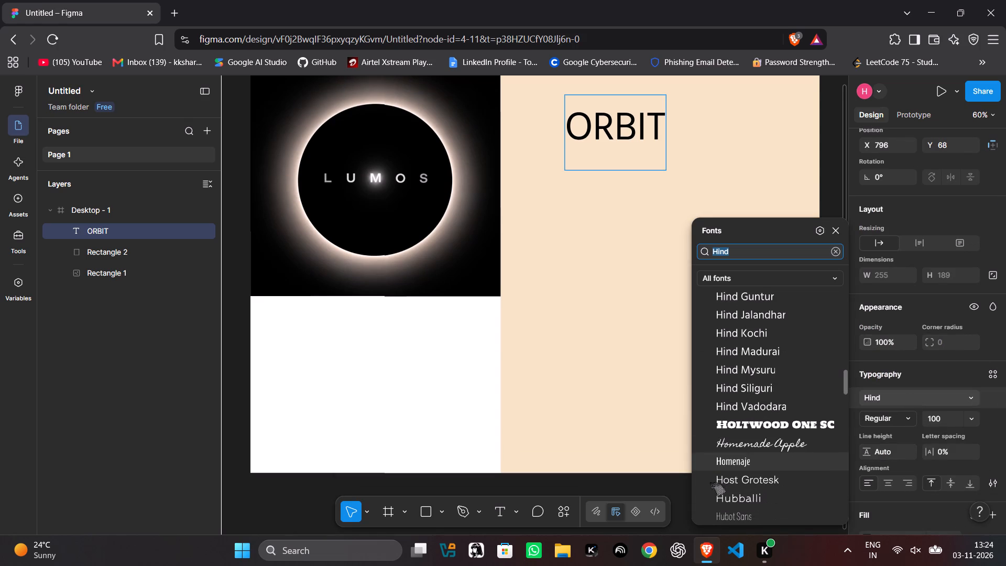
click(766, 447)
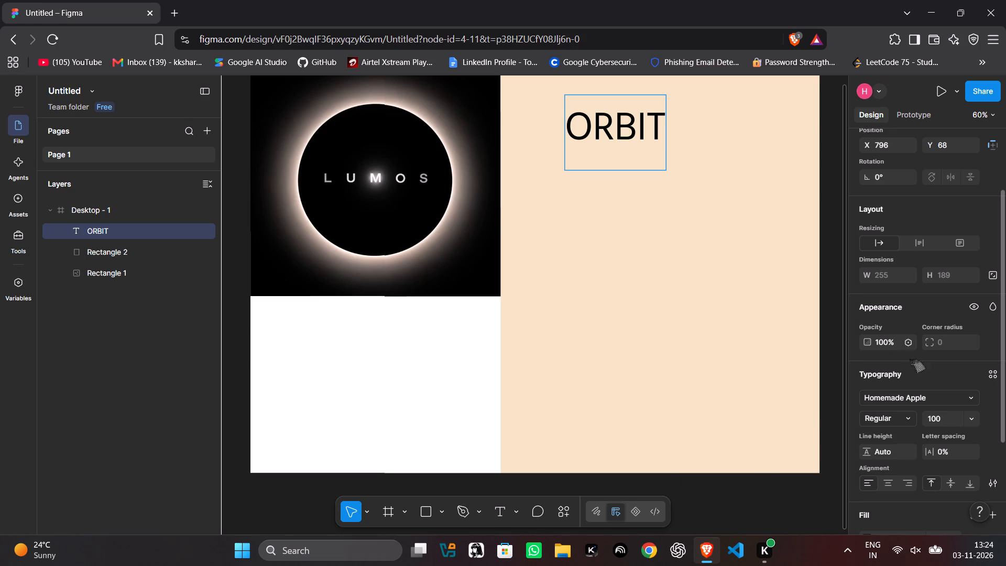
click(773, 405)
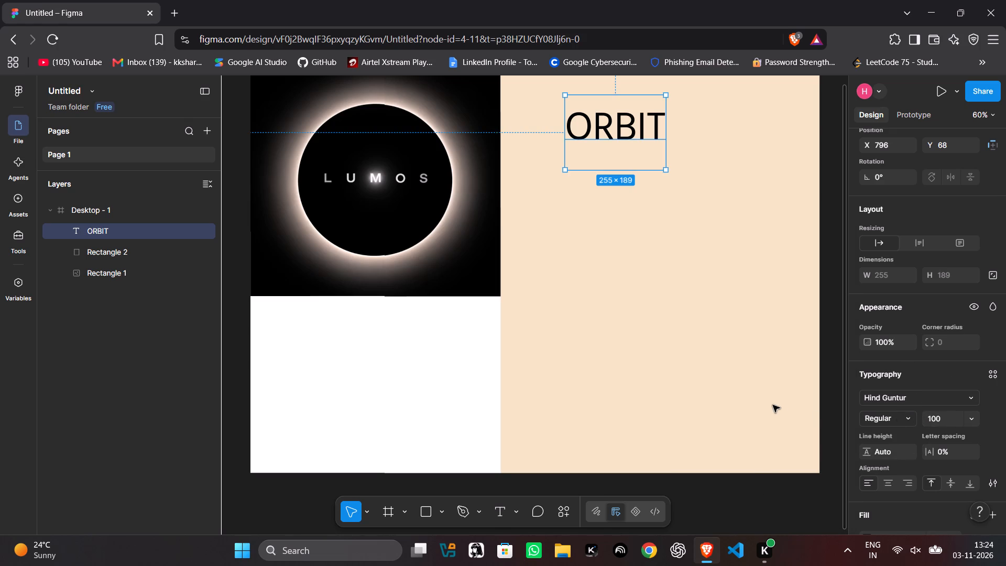
Preview other fonts on the whole ORBIT text, set it to Gruppo and finish editing the text.
key(Return)
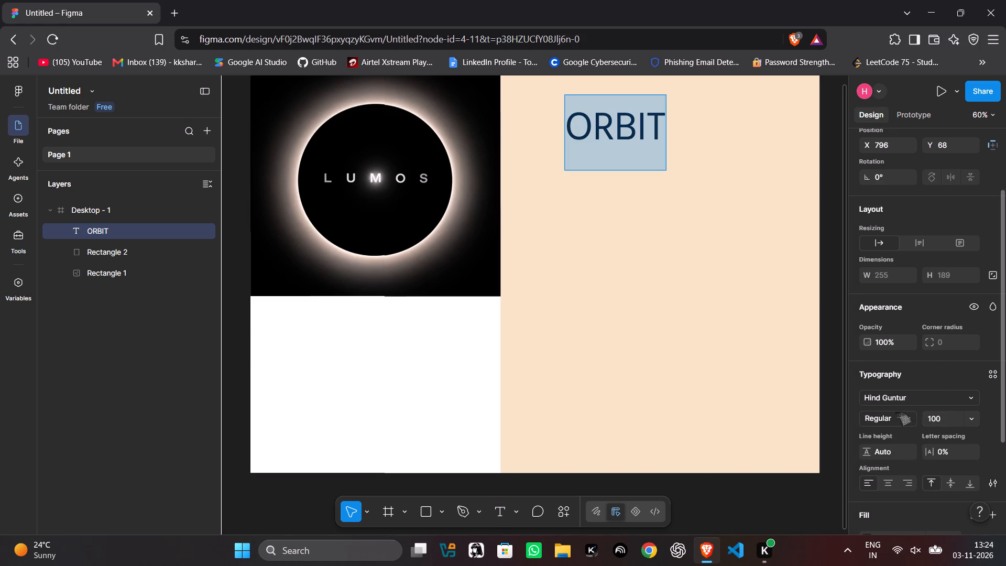
click(898, 397)
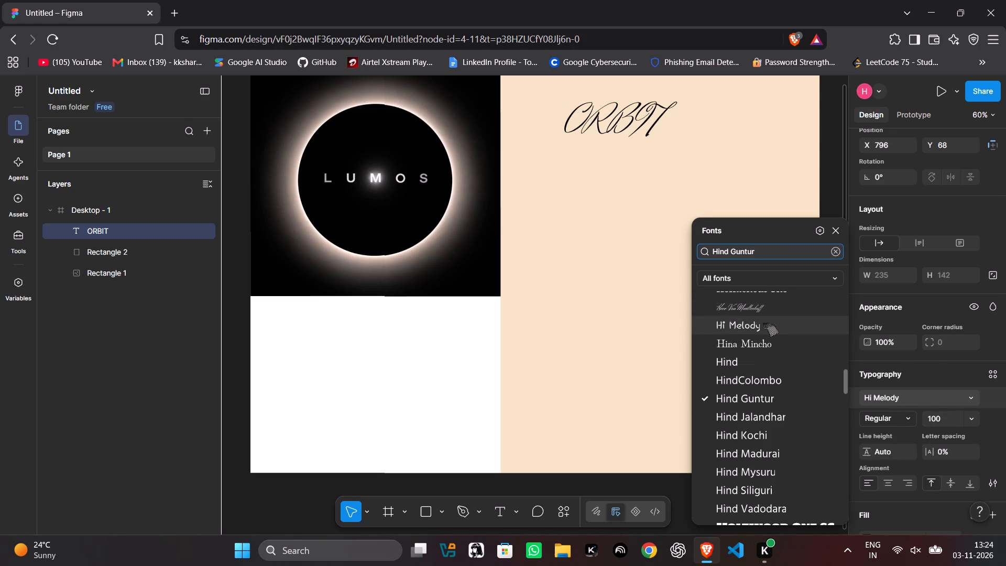
scroll(764, 353, down, 1)
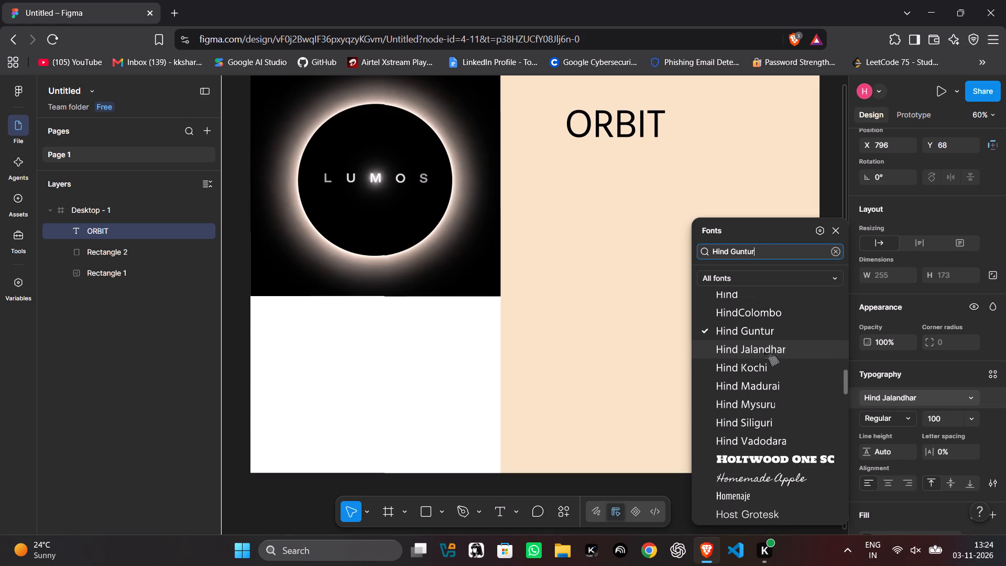
scroll(764, 353, down, 1)
scroll(764, 353, up, 5)
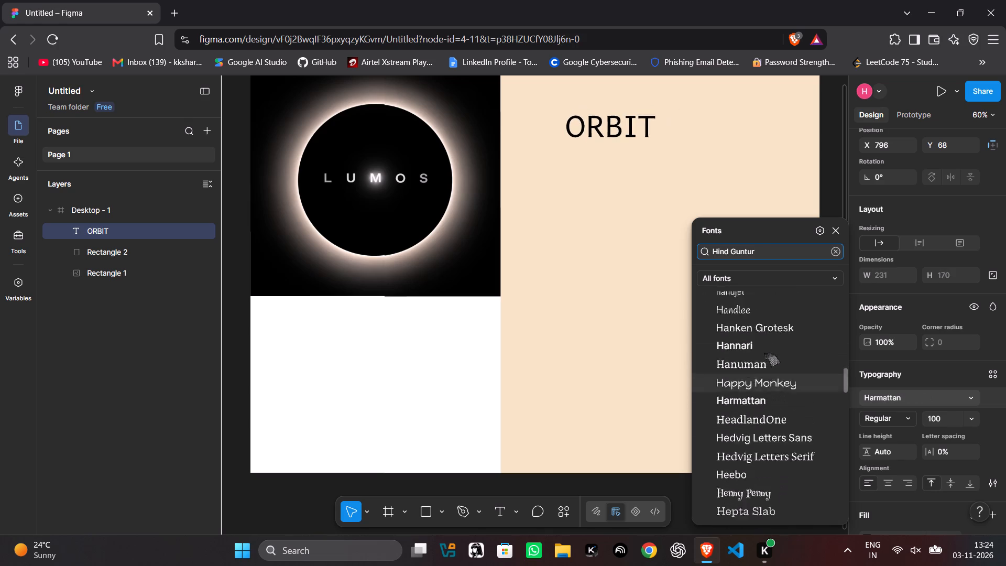
scroll(764, 353, up, 3)
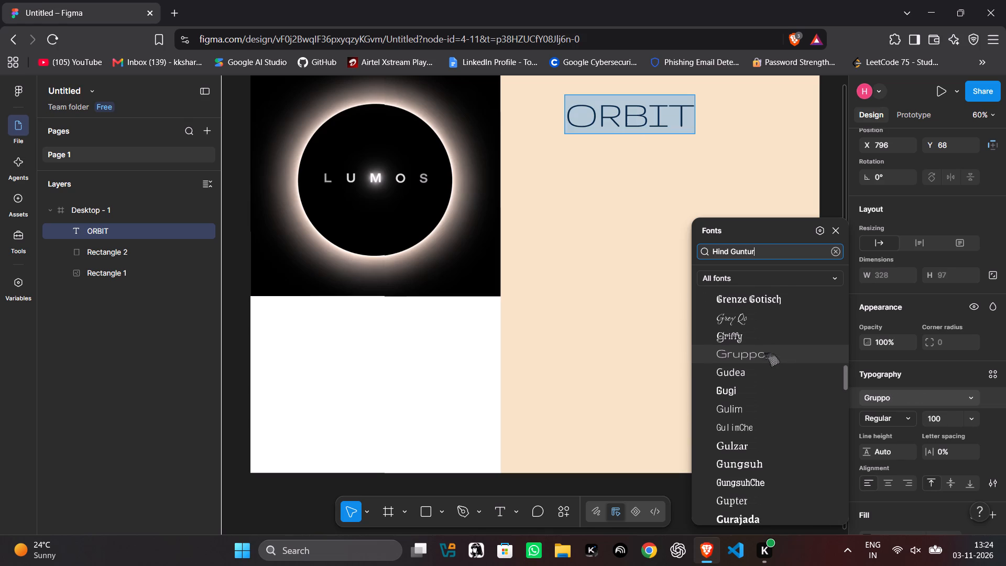
click(764, 353)
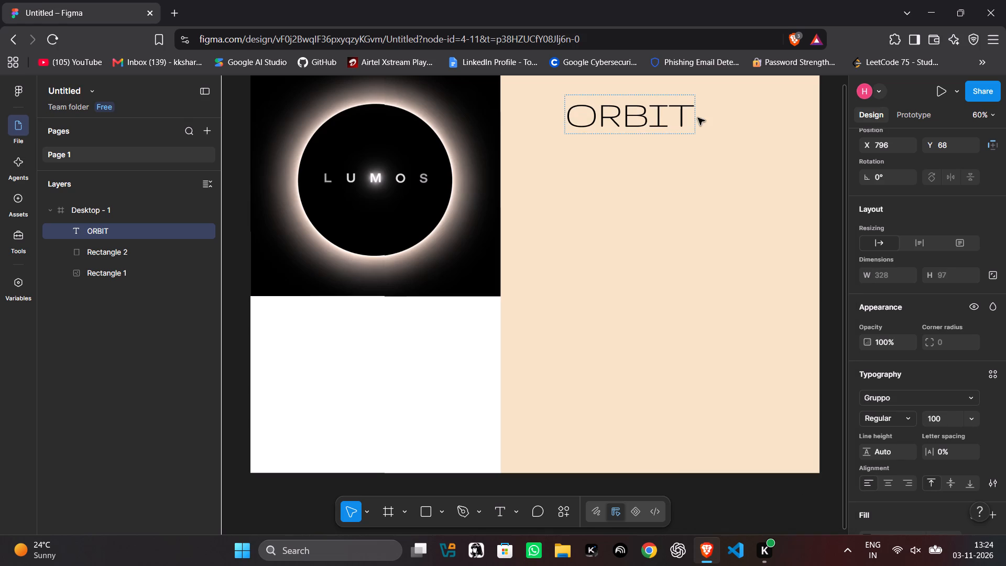
click(698, 118)
click(716, 123)
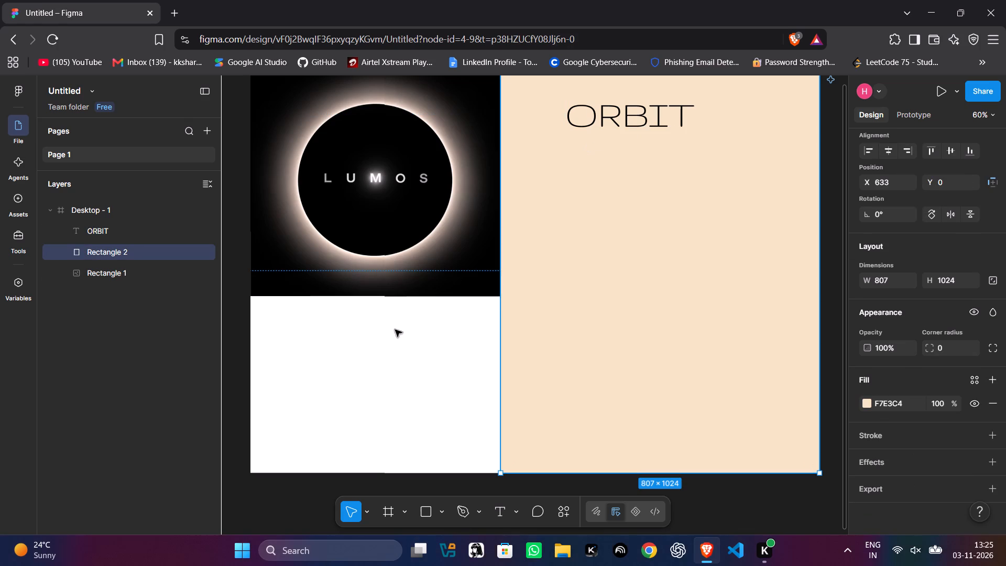
Stretch the LUMOS image to a height of about 585 and position it flush with the frame's top edge.
click(384, 299)
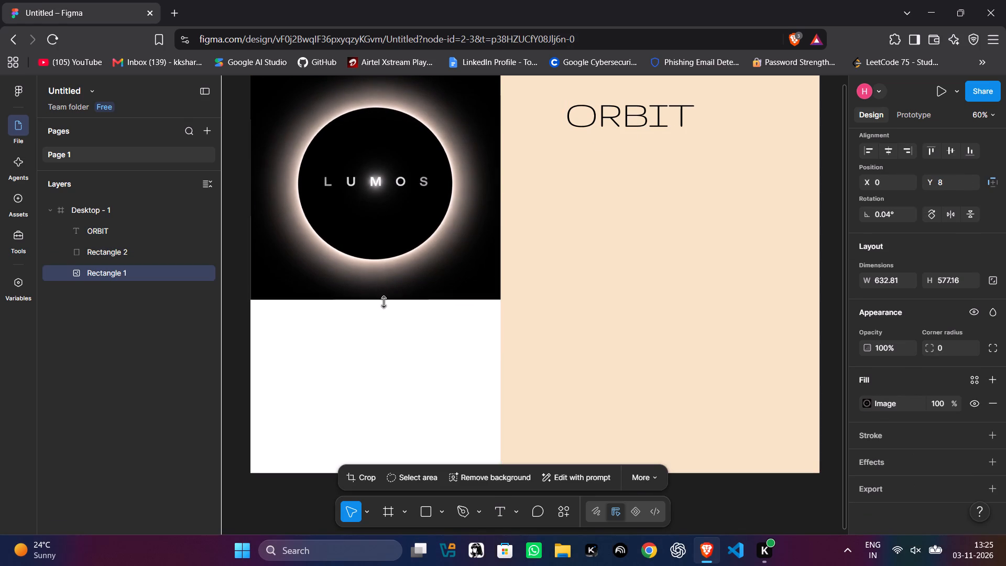
scroll(384, 302, up, 1)
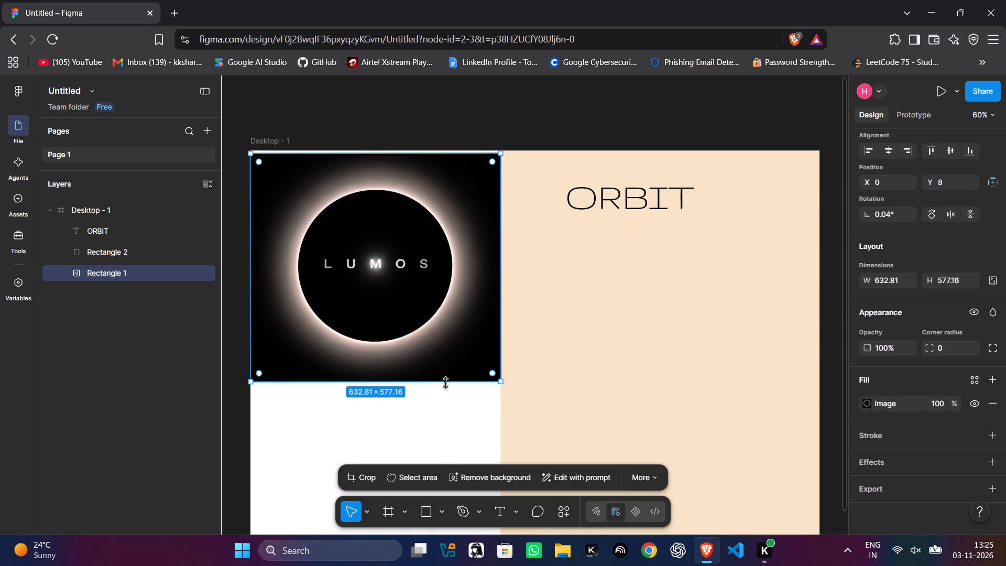
click(446, 382)
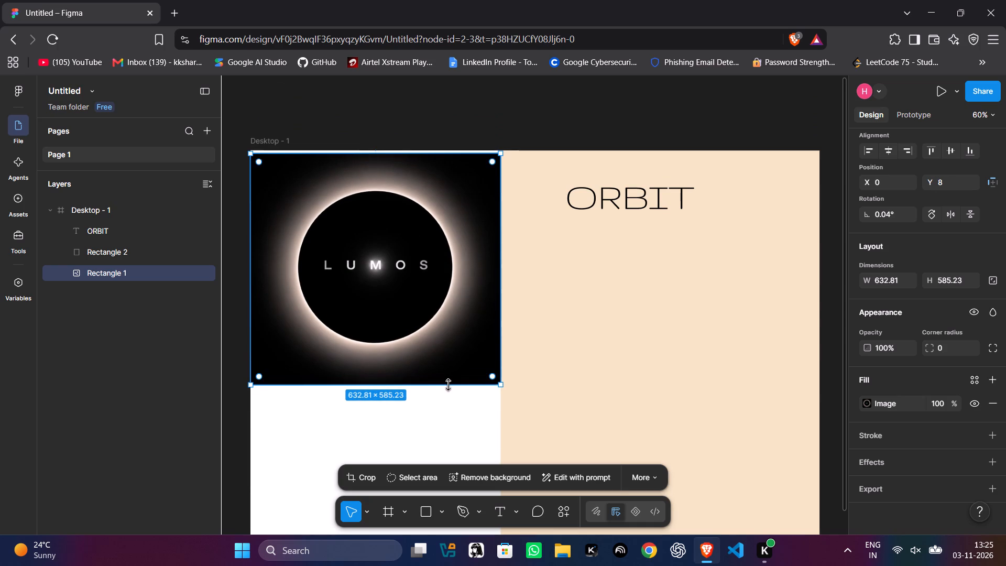
drag(438, 396, 438, 389)
drag(447, 365, 445, 360)
click(429, 402)
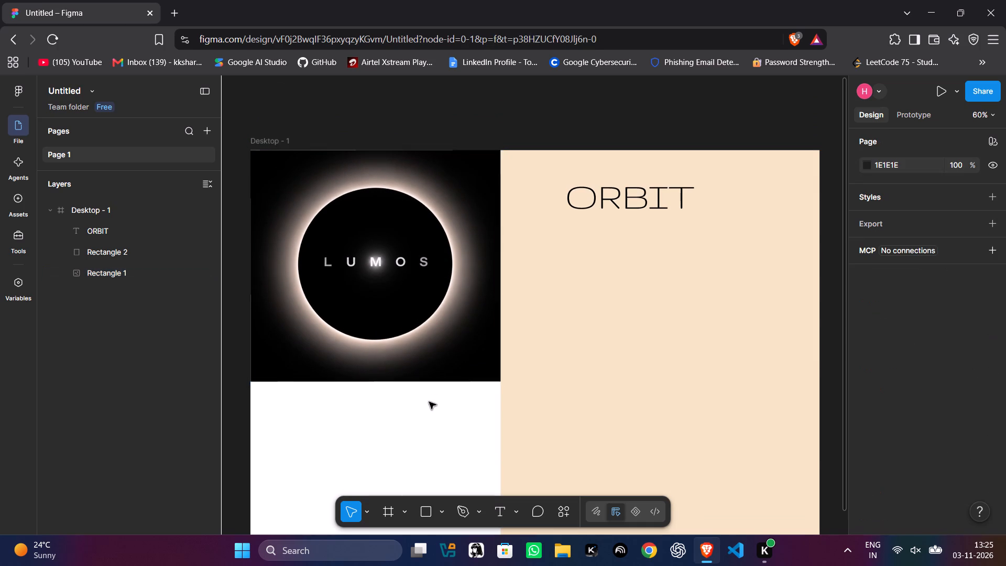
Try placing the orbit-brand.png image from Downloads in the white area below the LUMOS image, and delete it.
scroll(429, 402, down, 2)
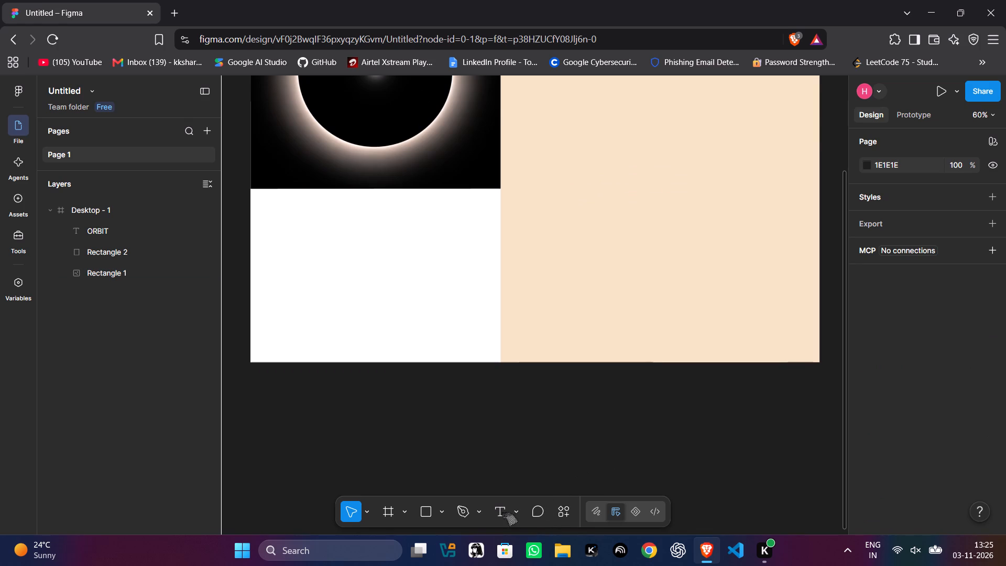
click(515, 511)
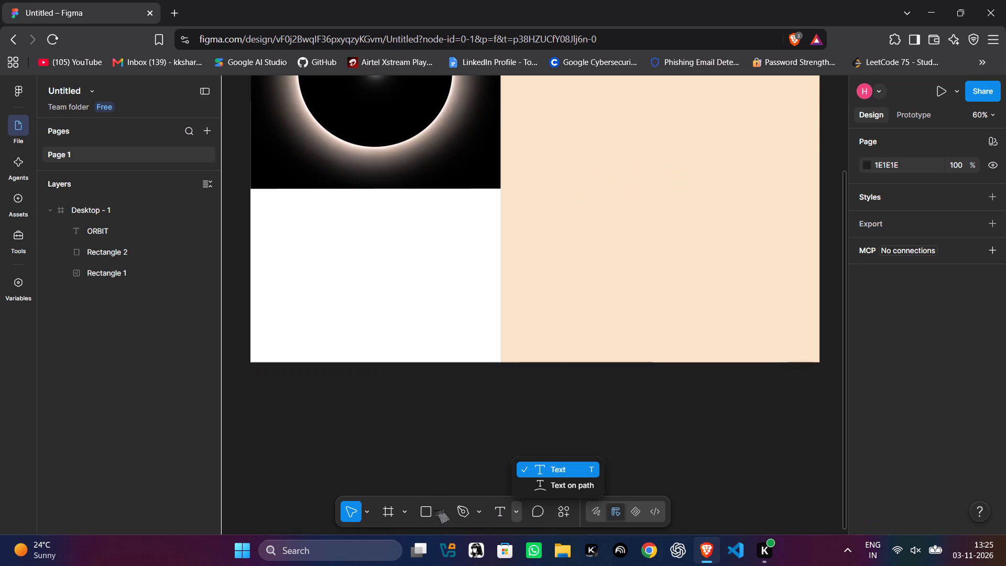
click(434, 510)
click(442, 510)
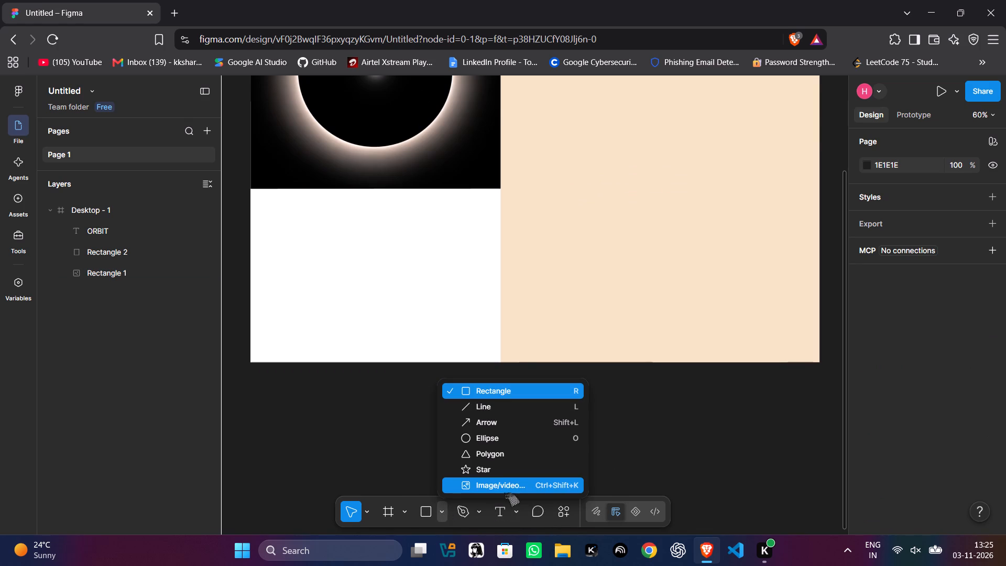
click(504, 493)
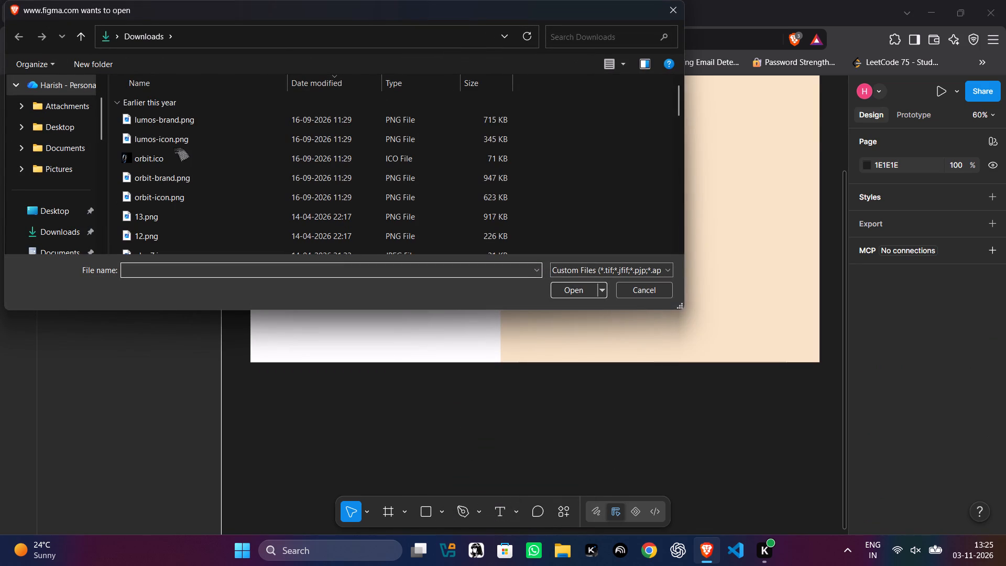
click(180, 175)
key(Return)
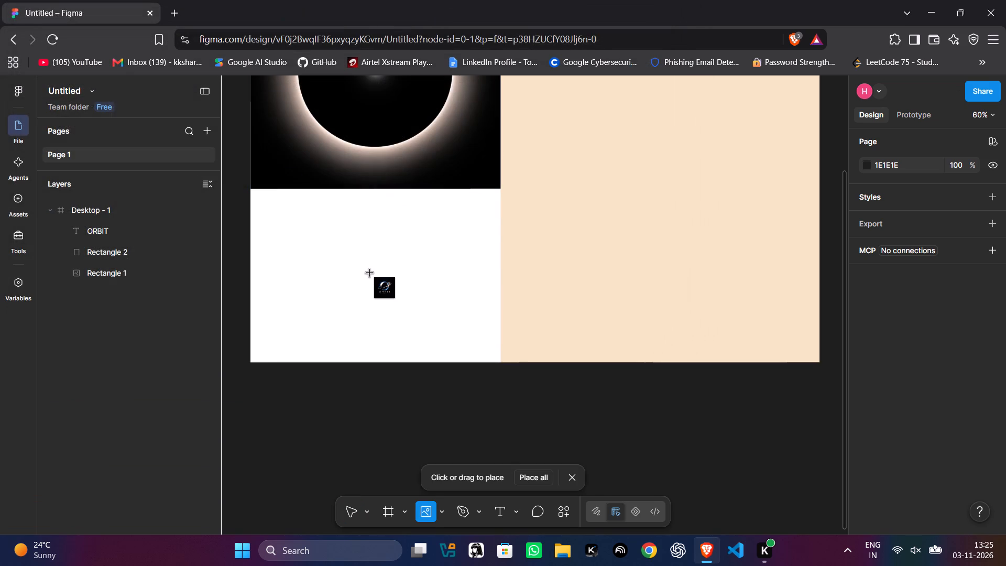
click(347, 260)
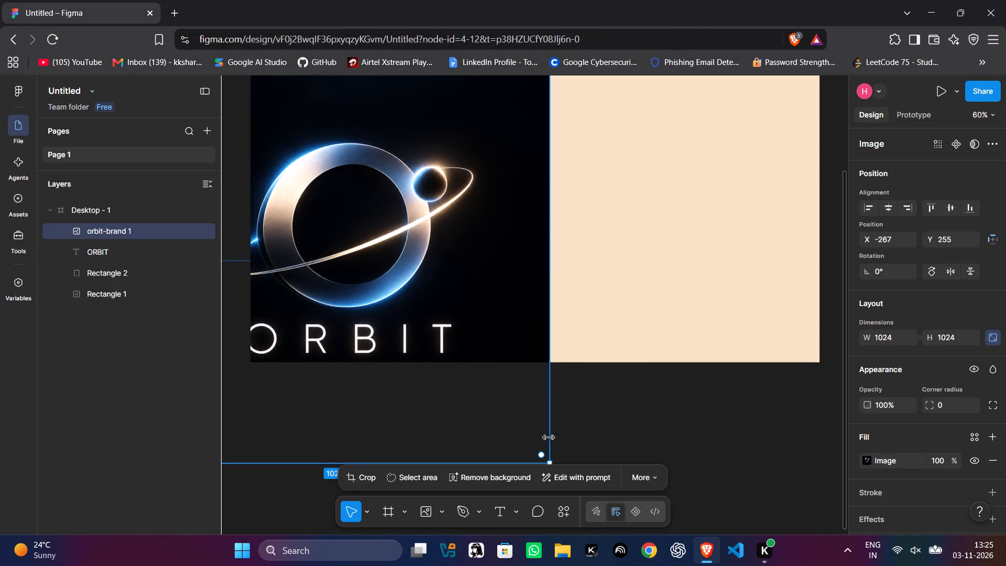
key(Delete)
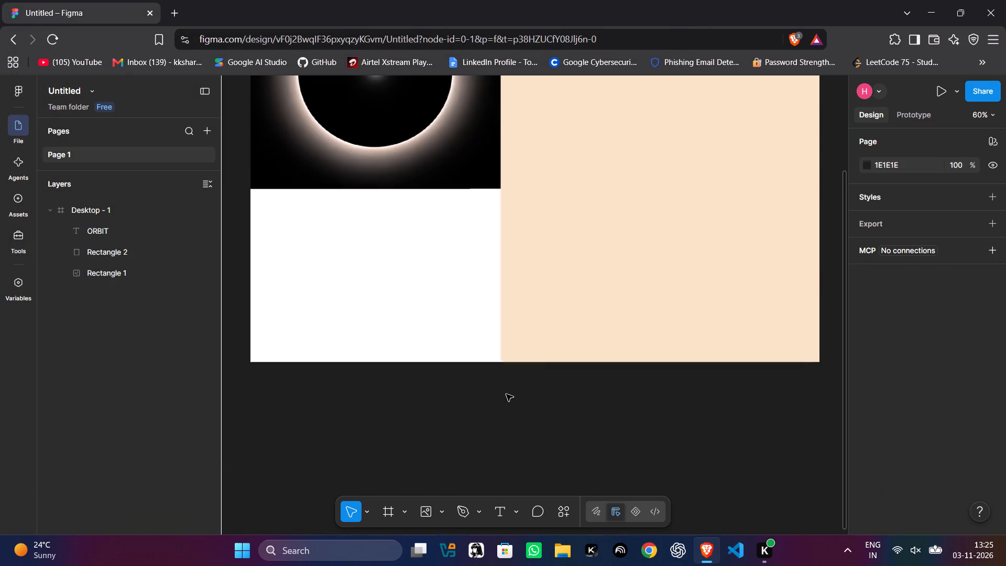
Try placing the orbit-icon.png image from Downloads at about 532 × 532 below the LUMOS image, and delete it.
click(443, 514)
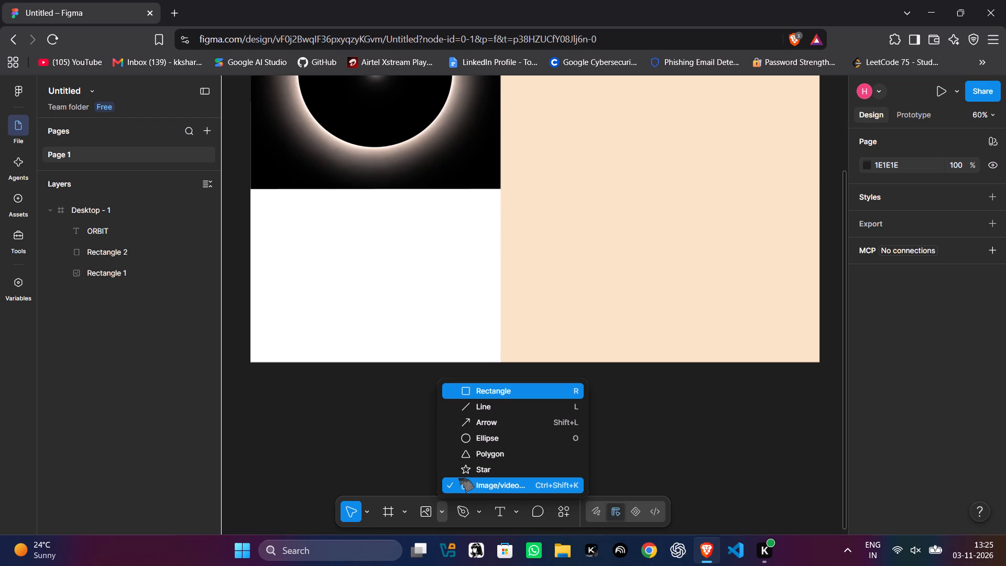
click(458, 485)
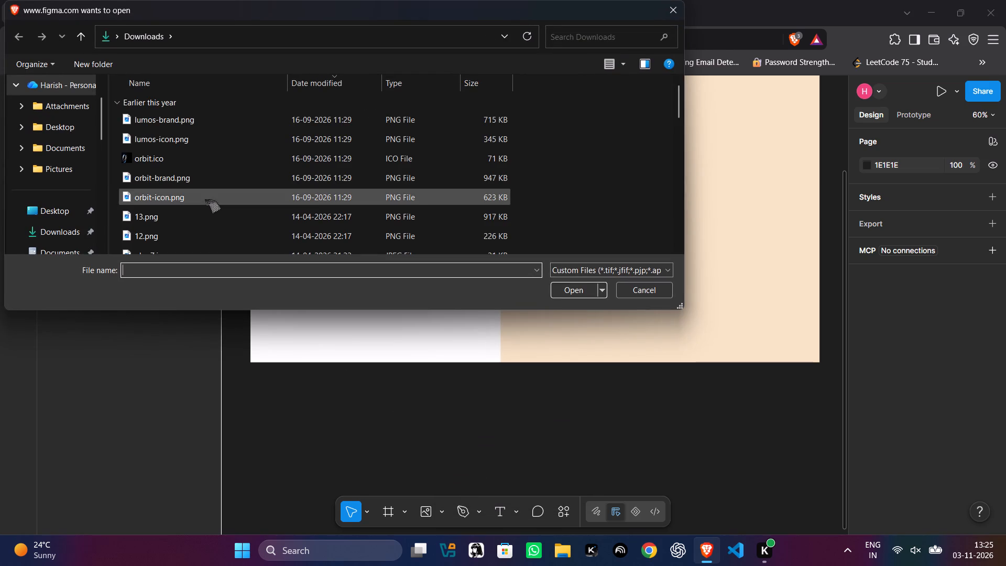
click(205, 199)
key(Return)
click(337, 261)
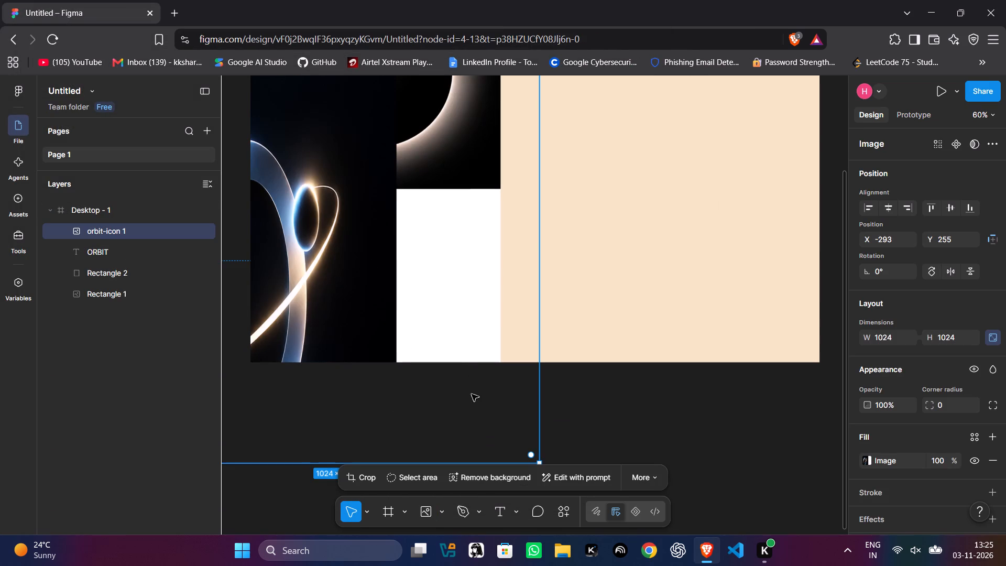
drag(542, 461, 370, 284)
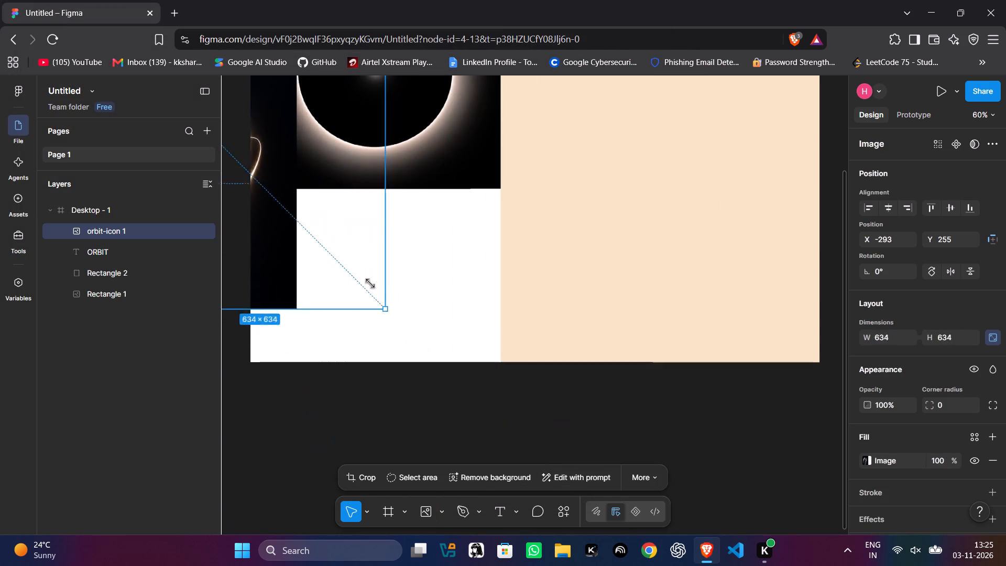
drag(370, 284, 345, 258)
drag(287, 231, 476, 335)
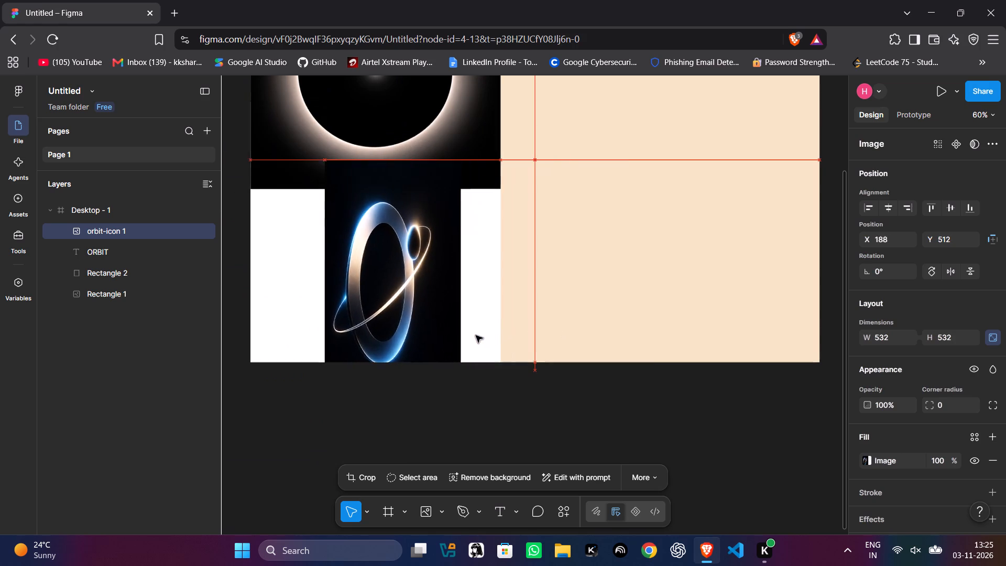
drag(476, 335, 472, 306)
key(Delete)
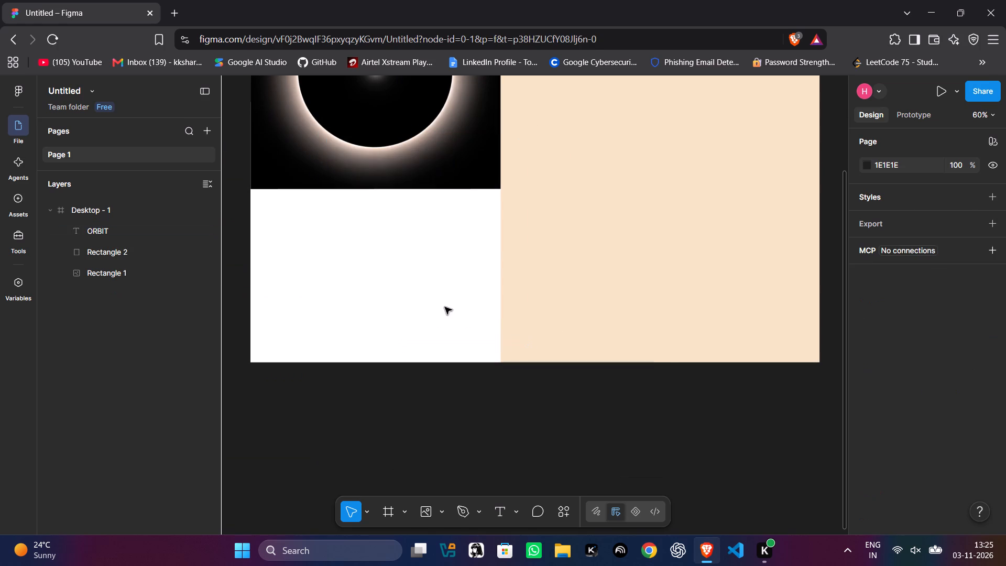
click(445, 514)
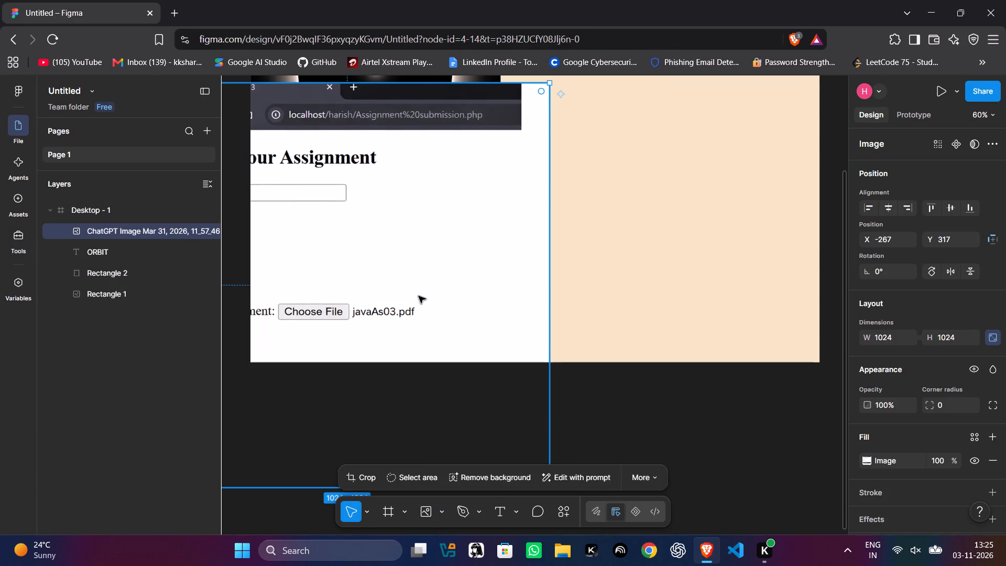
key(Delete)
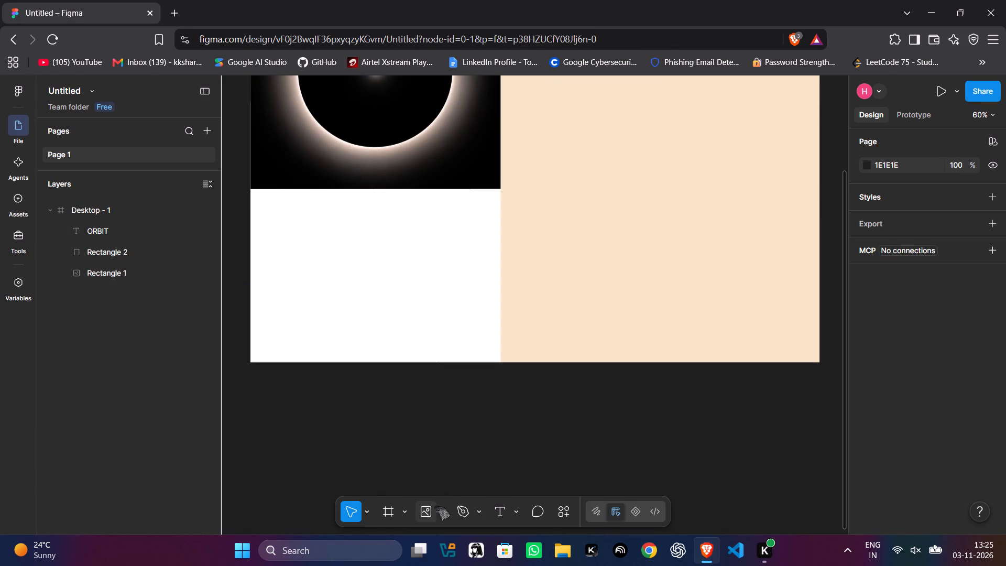
Place the .webp photo of the man in a suit from the Gallery folder in the white area below the LUMOS image.
click(434, 506)
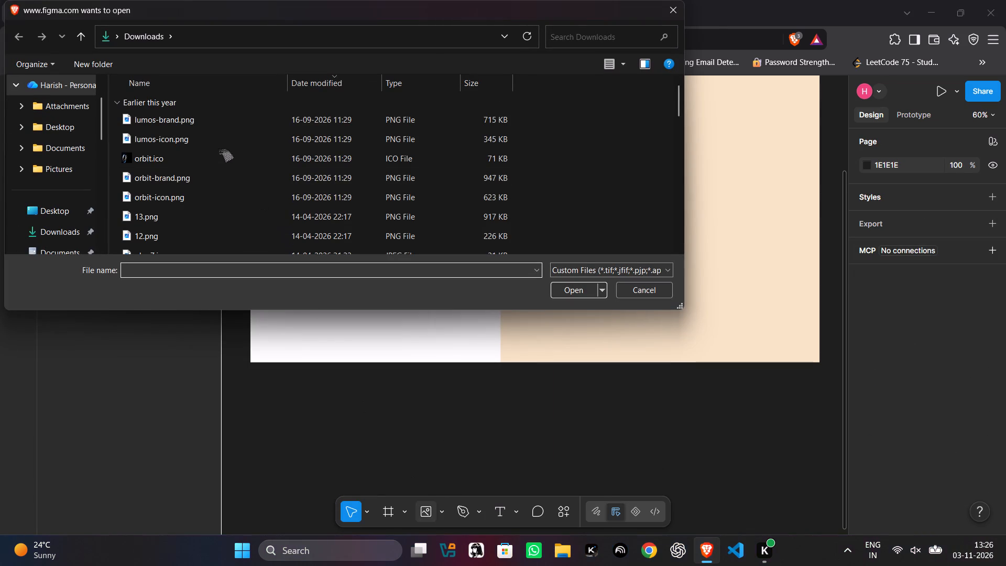
scroll(218, 148, down, 5)
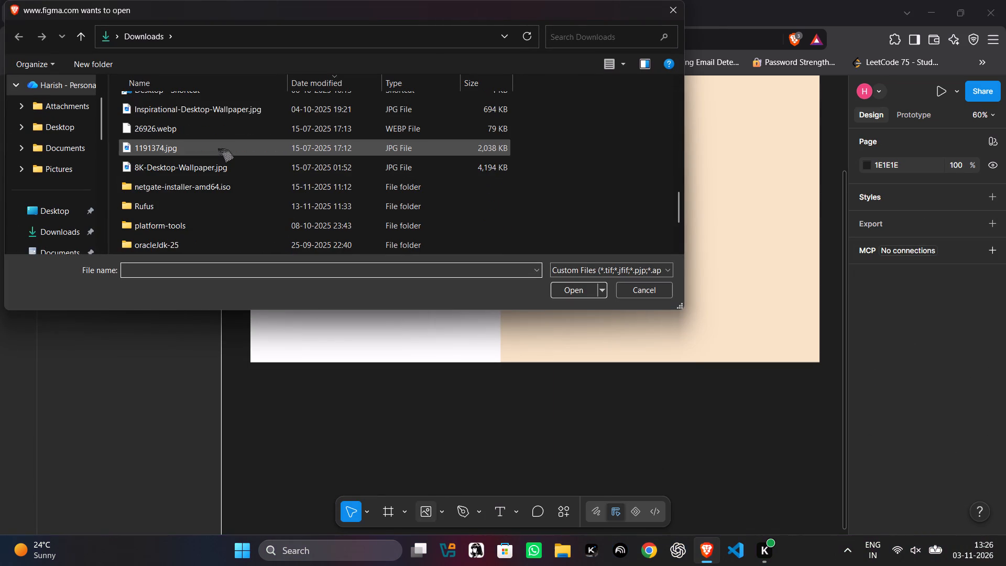
scroll(218, 148, down, 3)
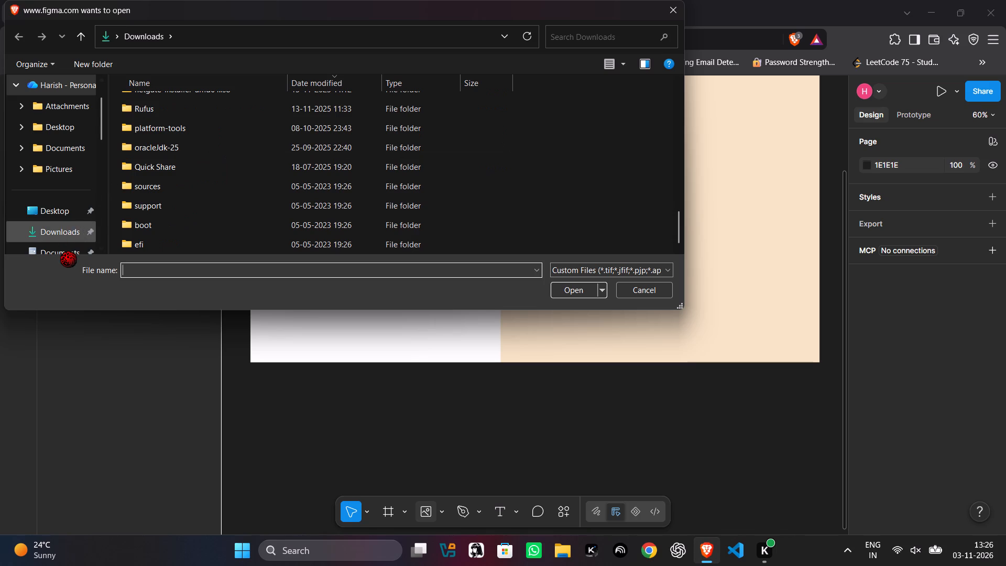
click(63, 253)
scroll(70, 227, down, 1)
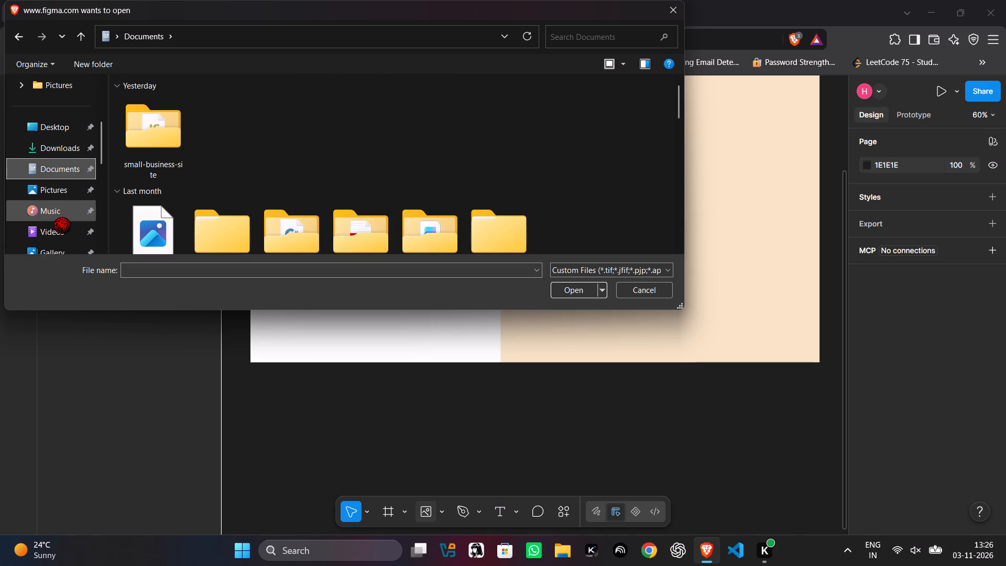
click(47, 247)
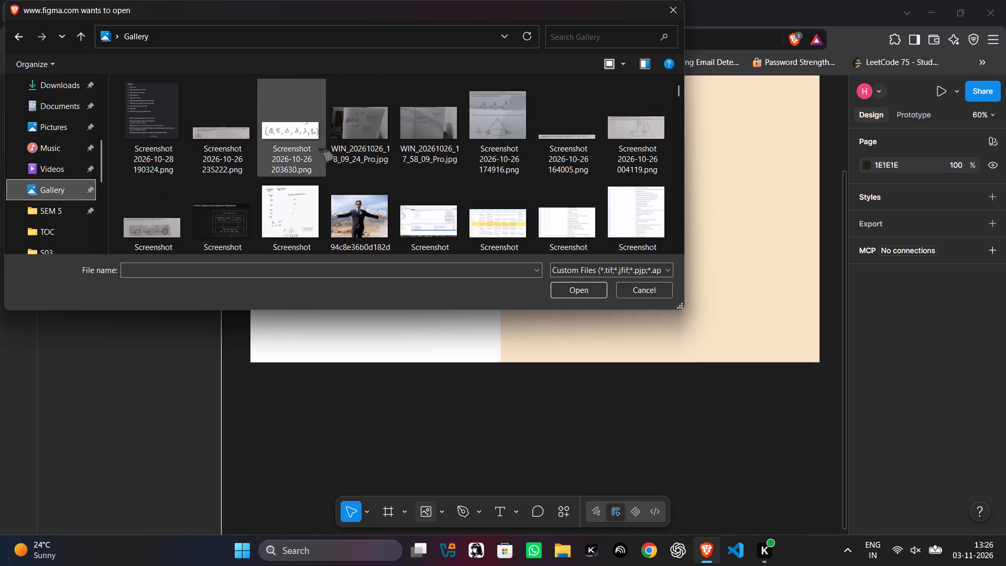
scroll(319, 148, down, 1)
click(343, 118)
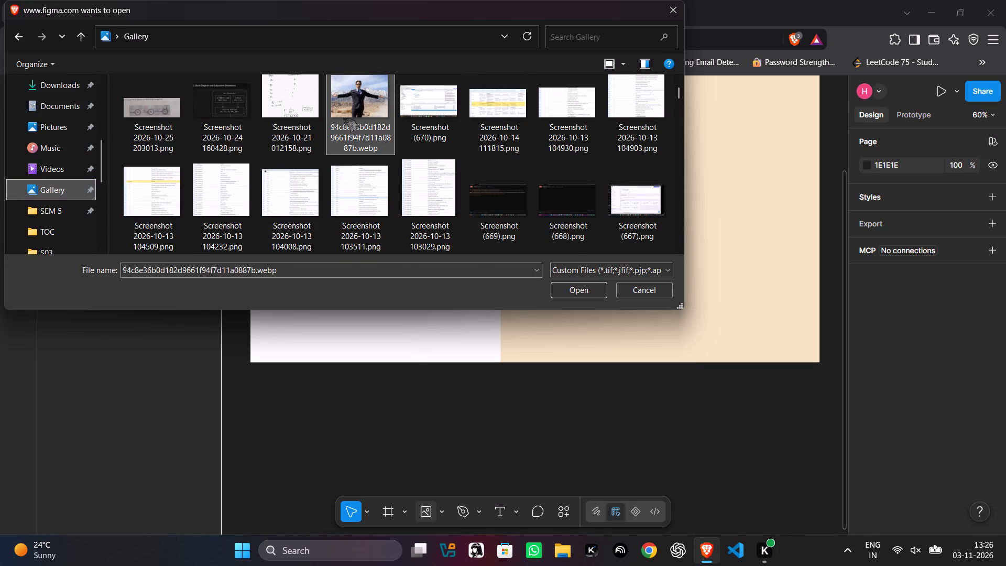
key(Return)
click(360, 264)
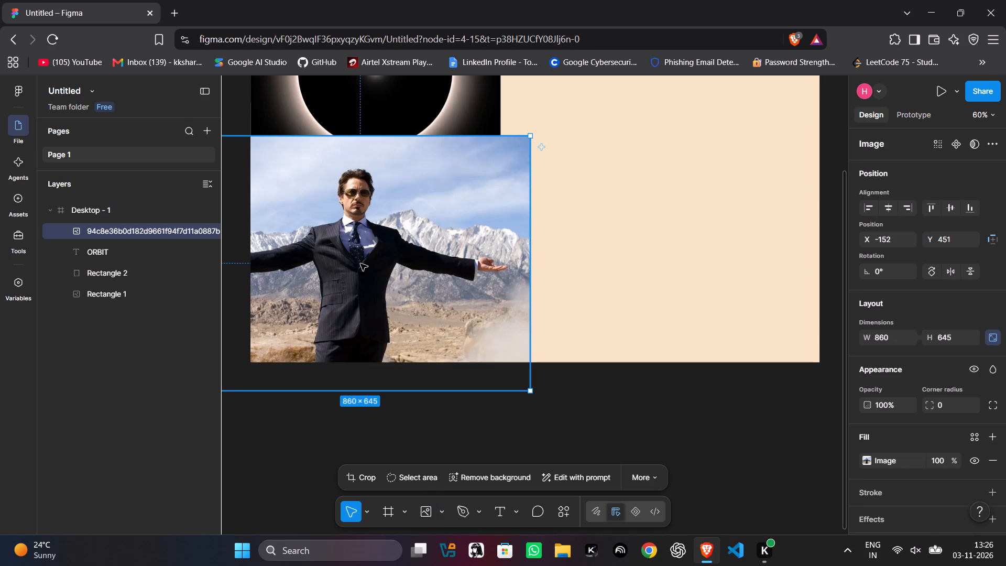
Scale the suited-man photo to about 633 × 475 and position it at X 0, Y 586, flush beneath the LUMOS image.
drag(530, 389, 413, 306)
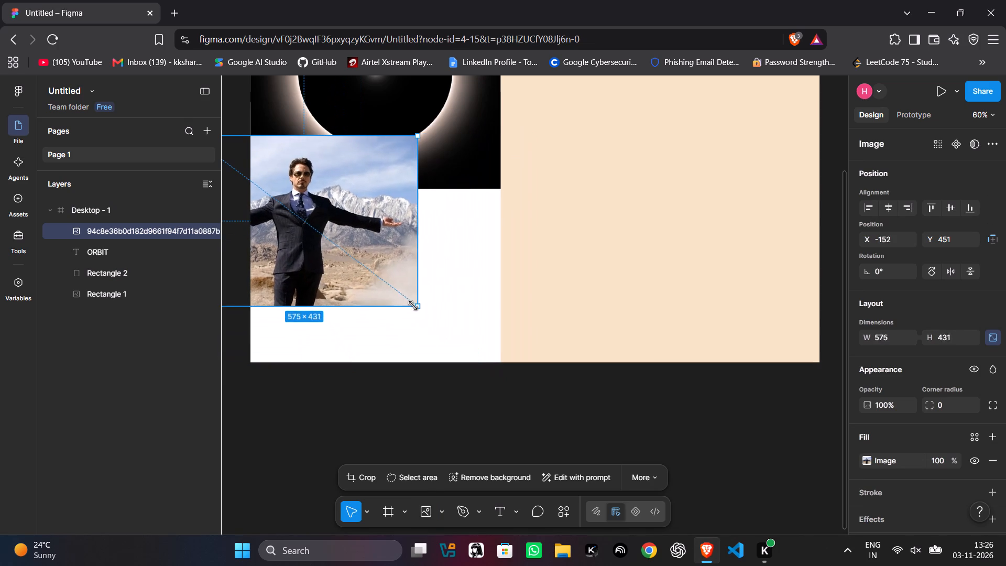
drag(413, 306, 412, 306)
drag(346, 267, 419, 328)
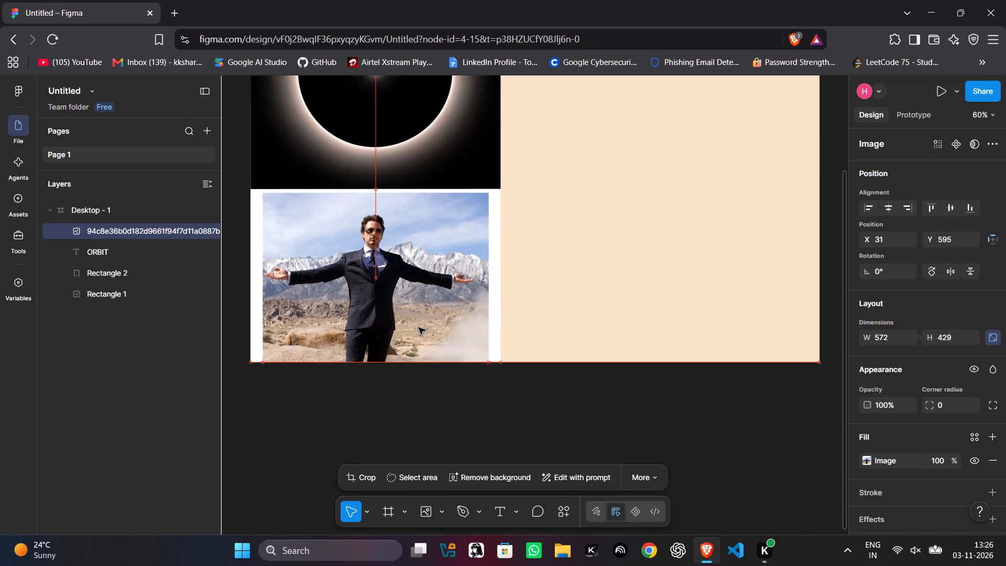
drag(419, 328, 403, 321)
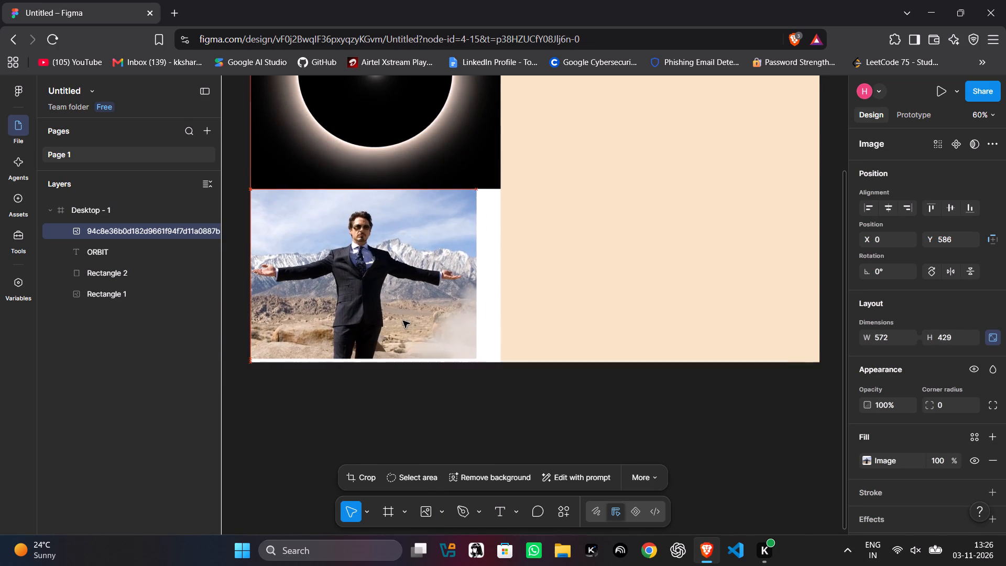
drag(403, 321, 403, 321)
drag(476, 358, 480, 357)
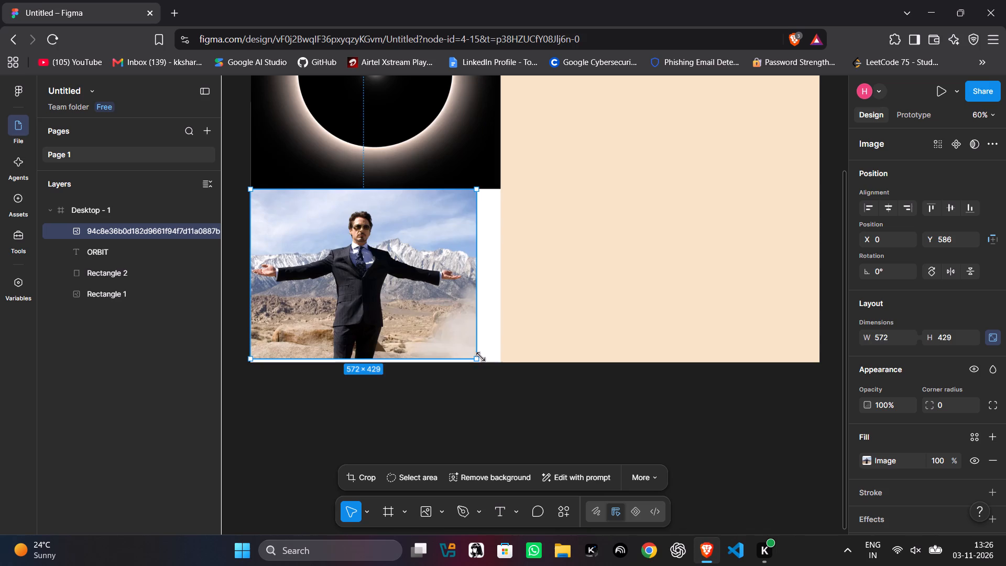
drag(480, 357, 497, 351)
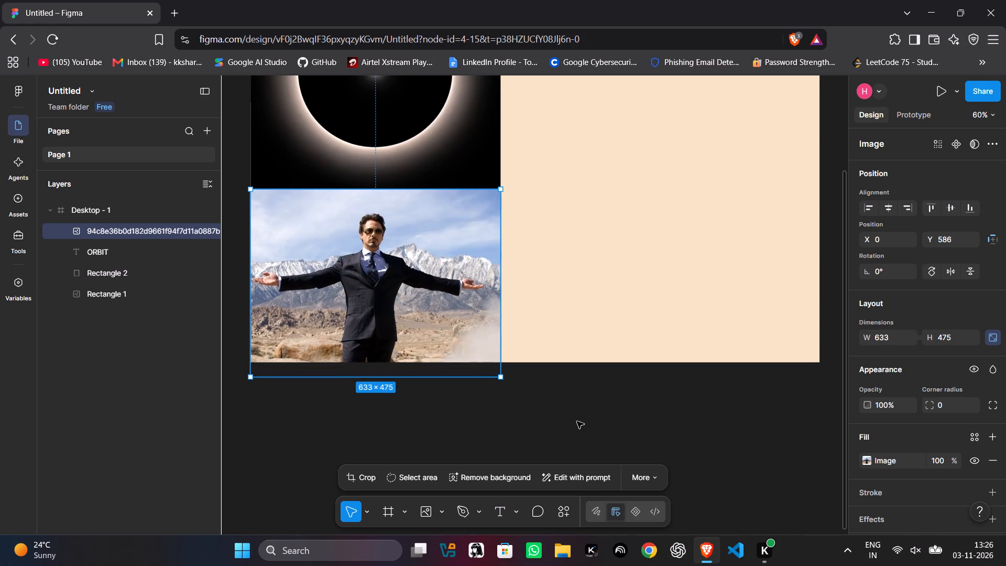
click(577, 421)
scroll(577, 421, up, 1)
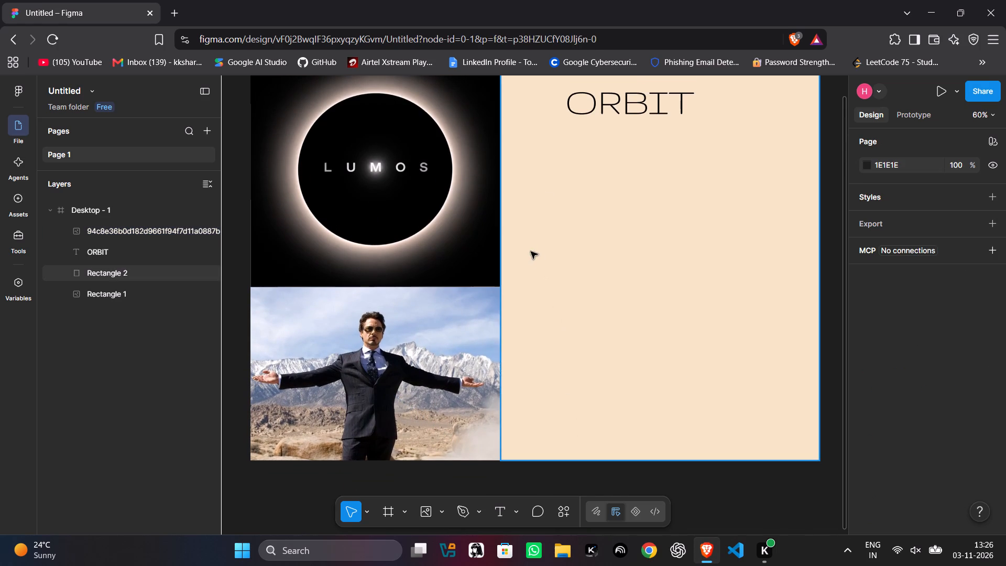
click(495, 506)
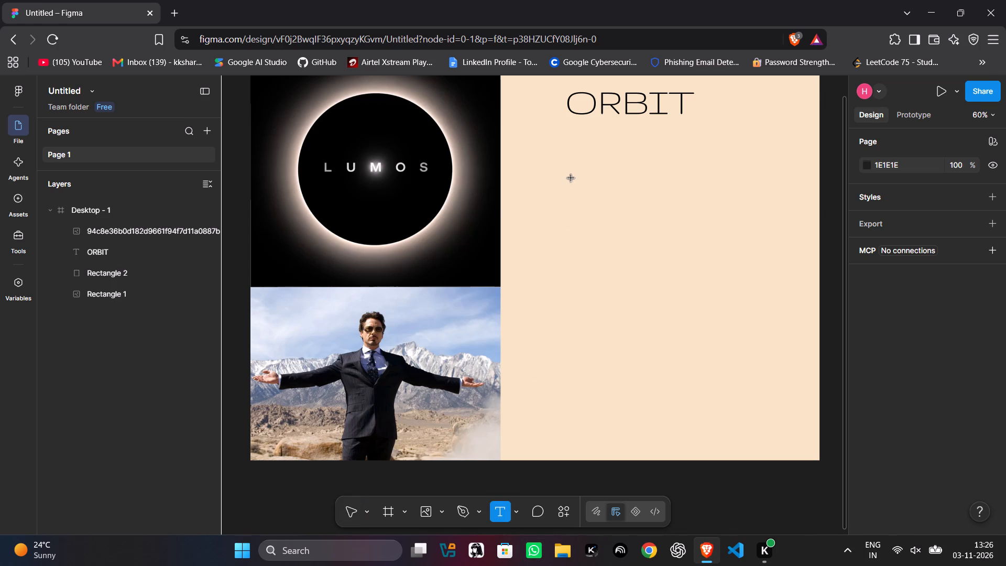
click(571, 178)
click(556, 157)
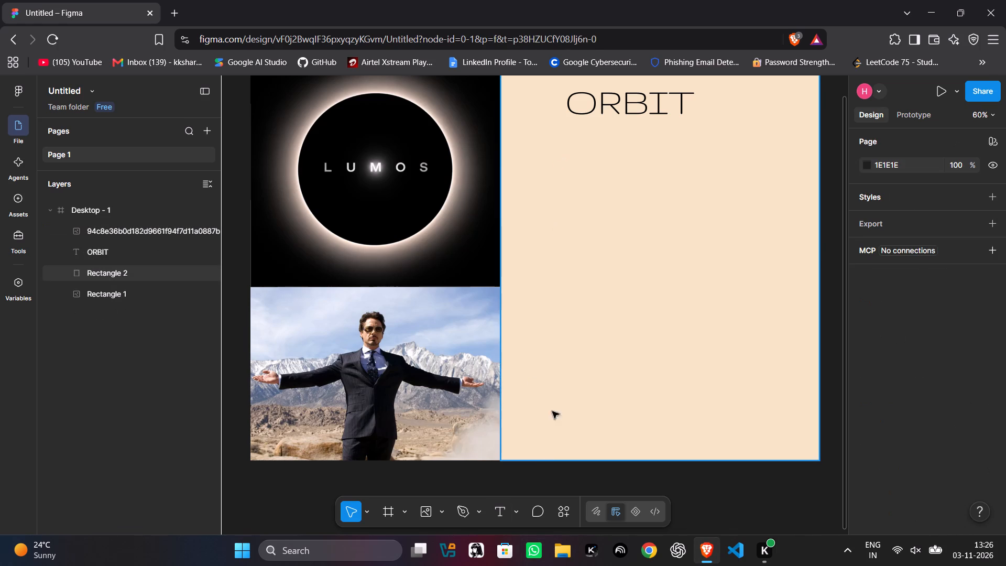
Start a new text layer below the ORBIT heading on the peach block and set its font size to 60.
click(499, 507)
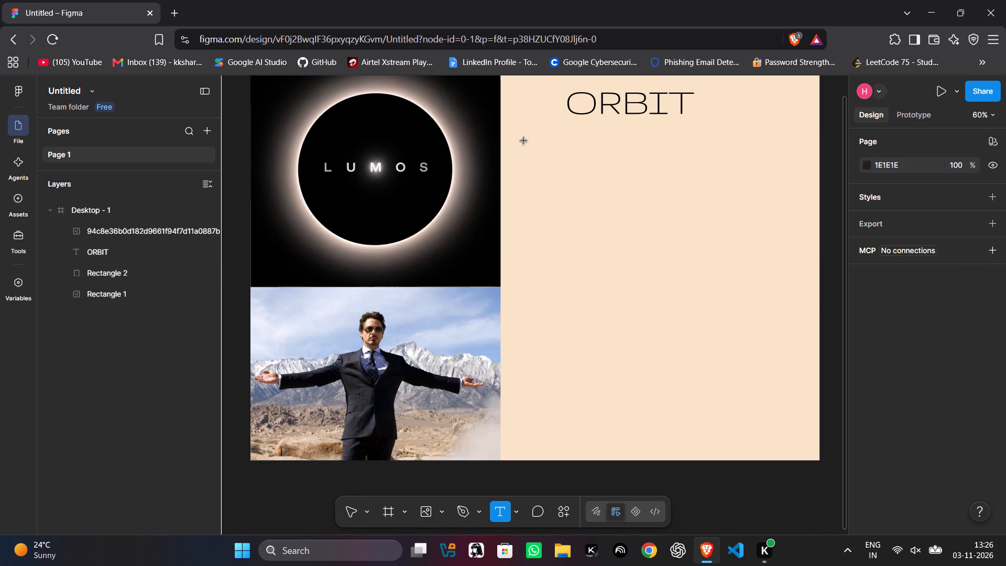
click(531, 134)
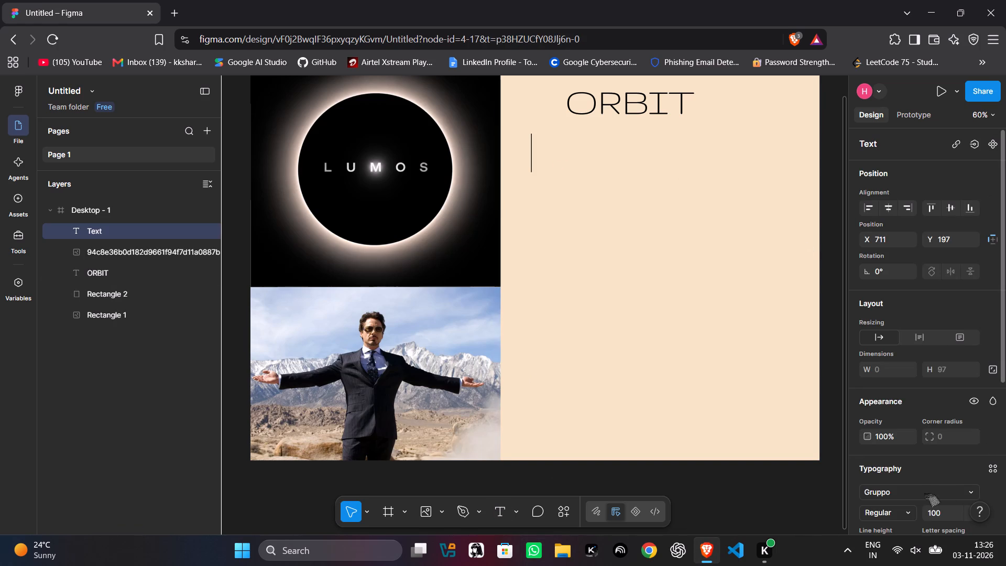
scroll(889, 509, down, 1)
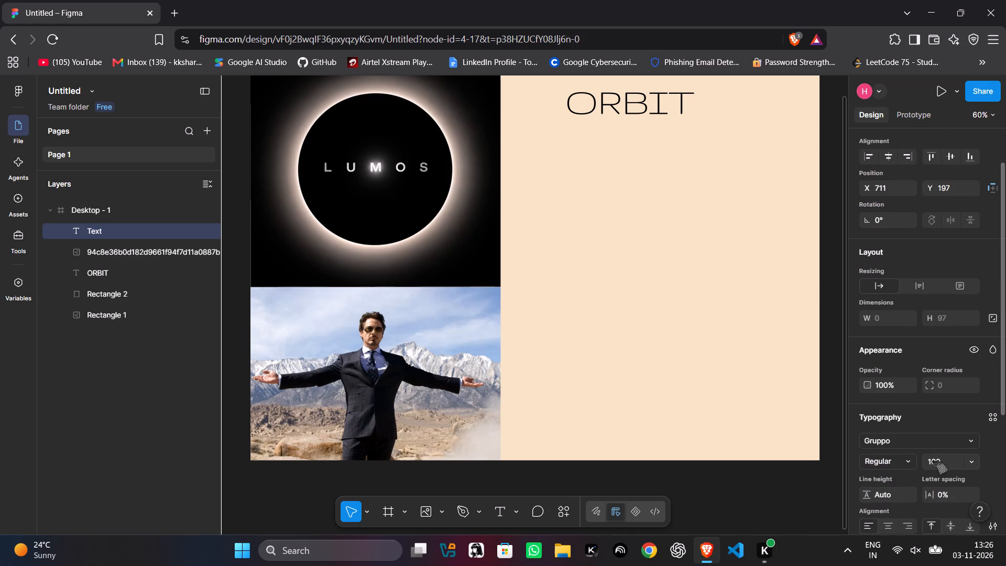
click(945, 461)
text(60)
Set the font of the new empty text layer below the ORBIT heading to Gulim.
click(901, 444)
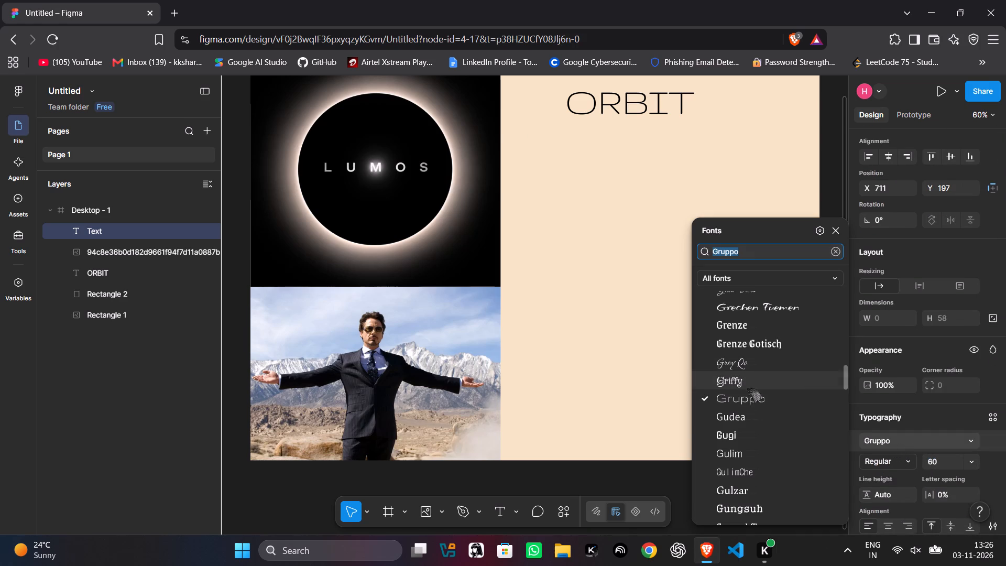
scroll(747, 397, down, 1)
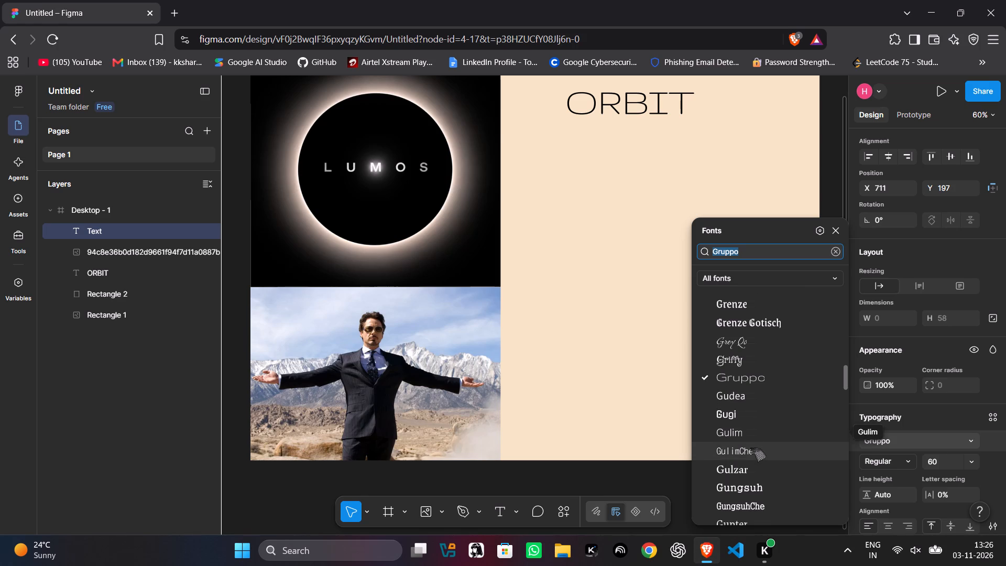
scroll(750, 448, down, 1)
scroll(750, 448, up, 1)
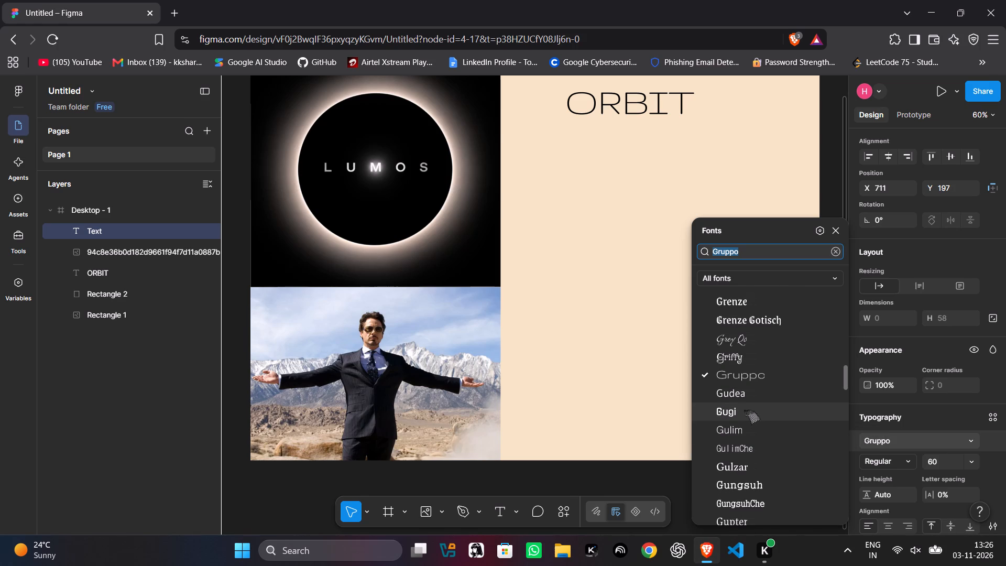
click(743, 423)
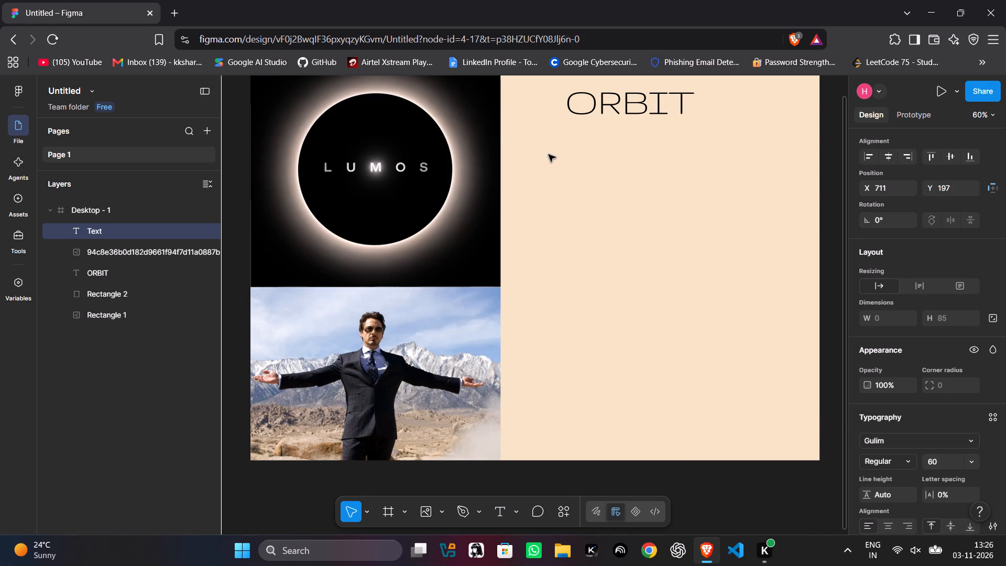
Enter ORBIT followed by a space in the new text layer below the heading.
click(496, 519)
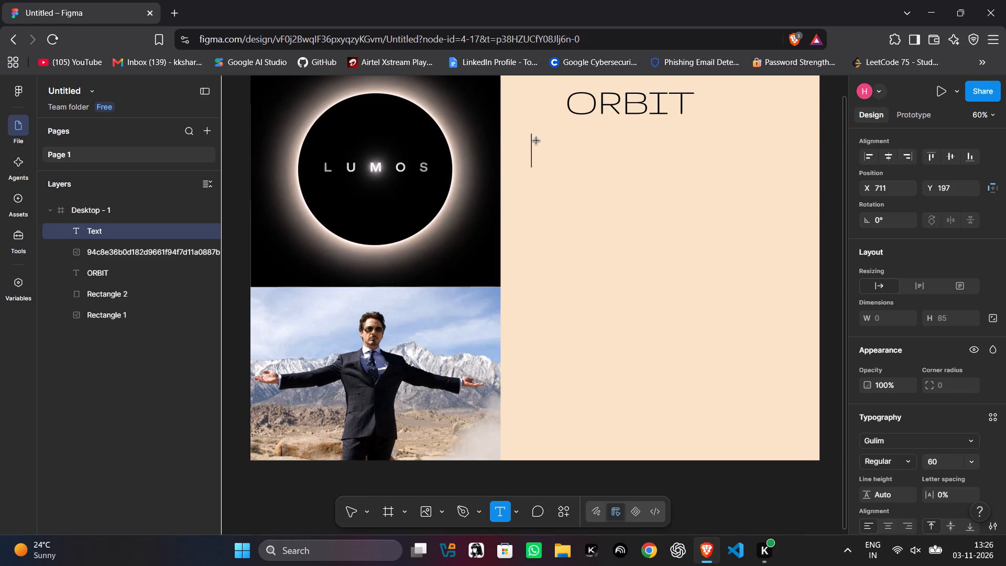
key(o)
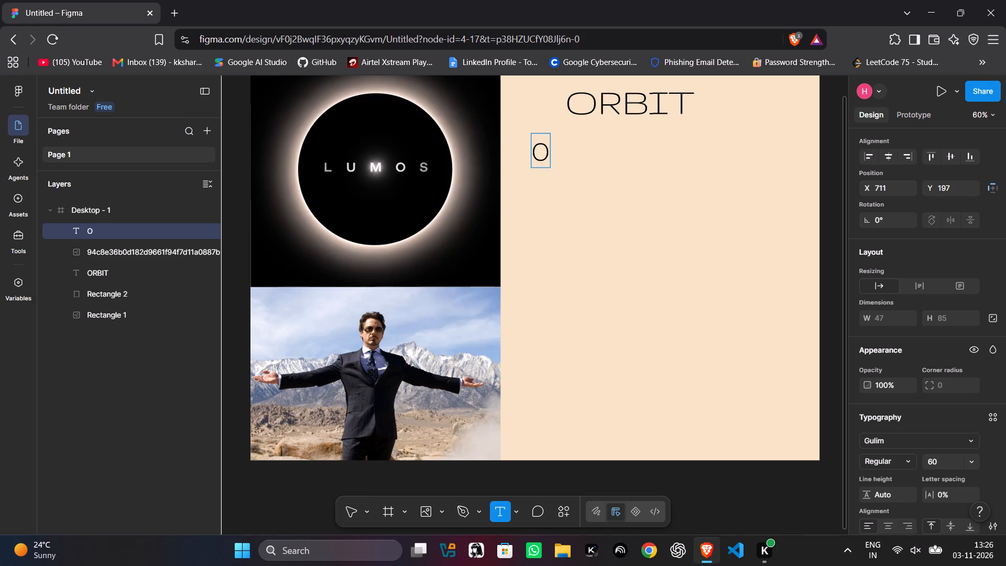
text(RBIT)
key(space)
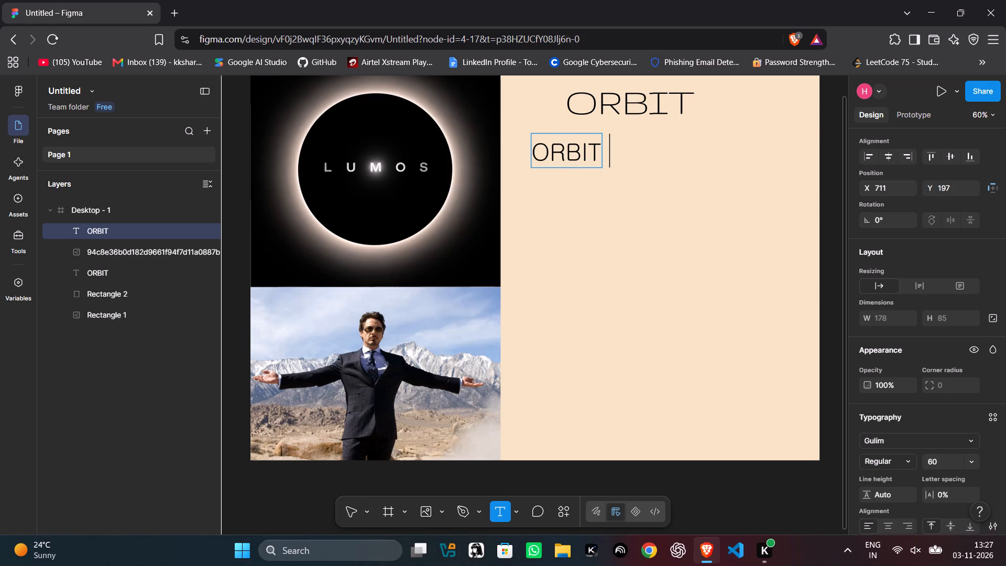
click(599, 166)
click(589, 198)
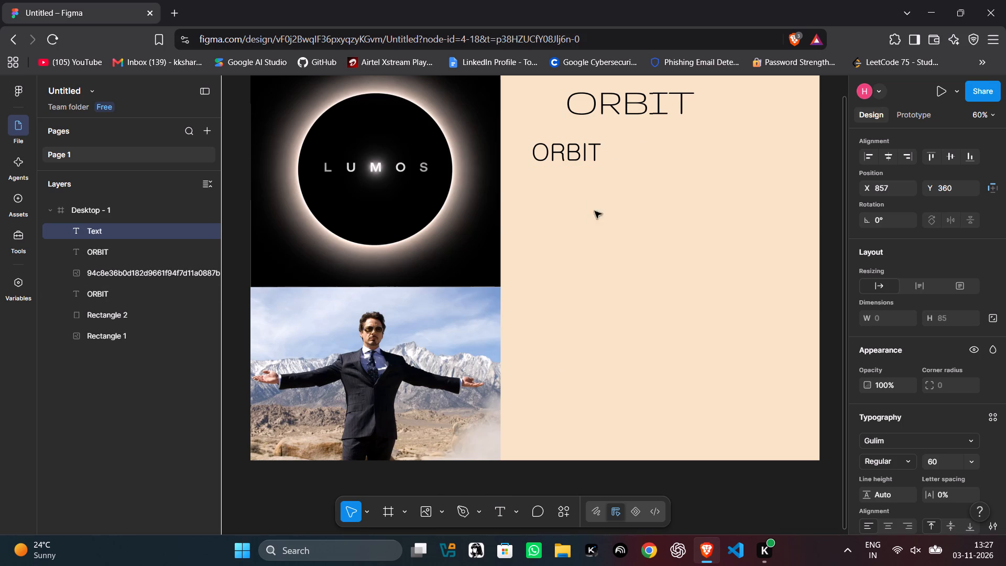
Enlarge the lower ORBIT text box to about 665 × 753 so it fills the peach block below the heading.
click(589, 143)
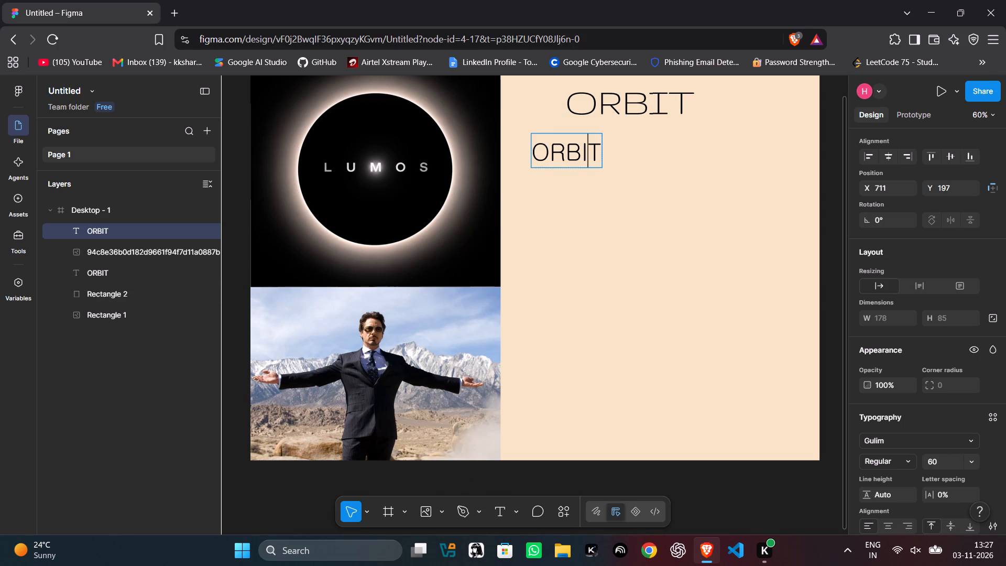
drag(600, 168, 602, 157)
drag(602, 157, 683, 168)
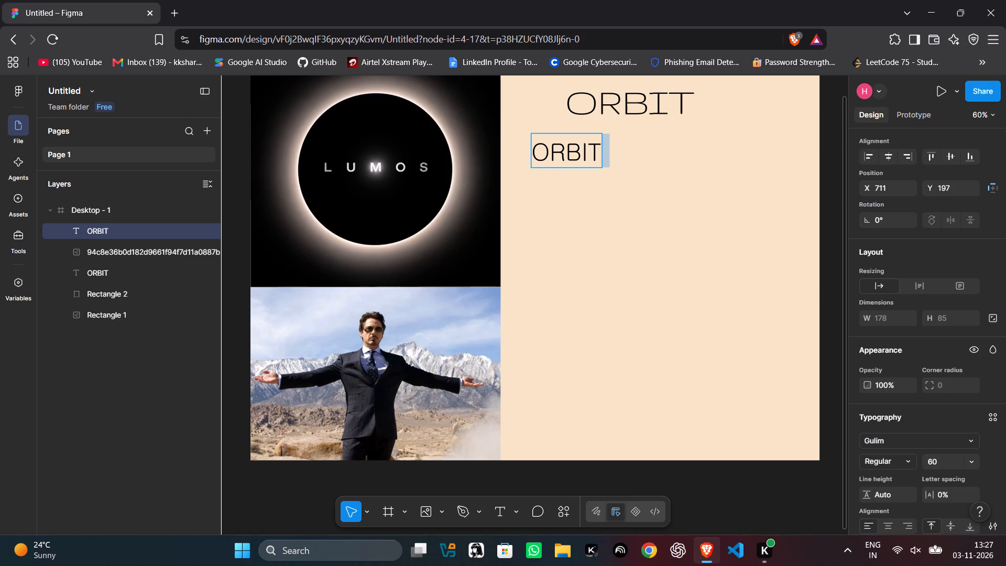
drag(683, 168, 594, 170)
click(594, 170)
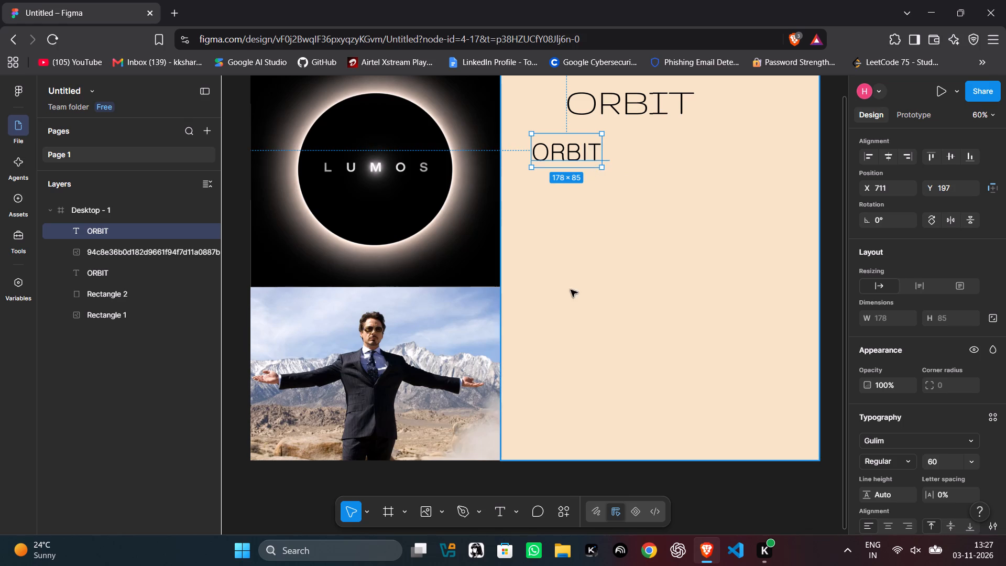
click(565, 317)
click(576, 144)
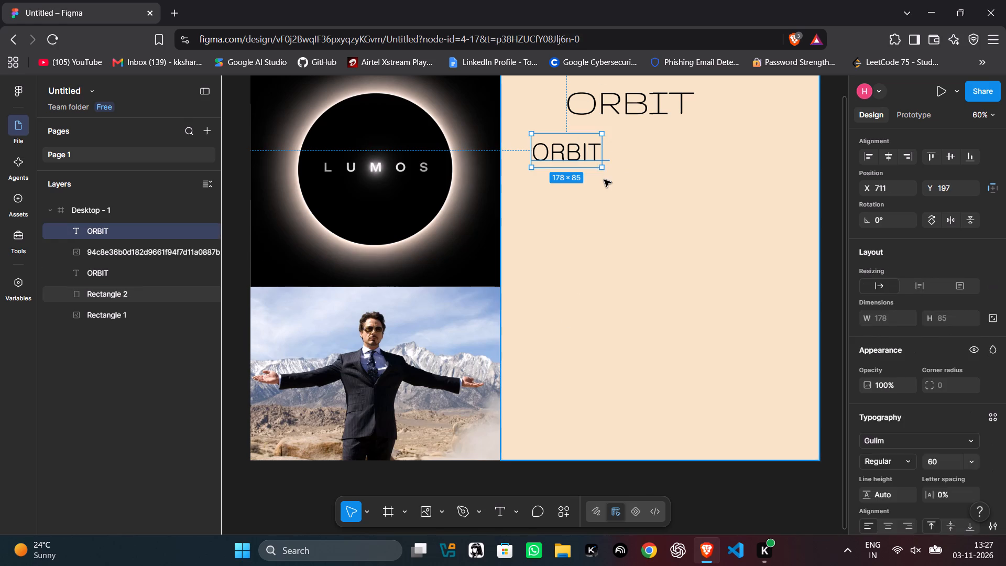
click(604, 180)
click(595, 158)
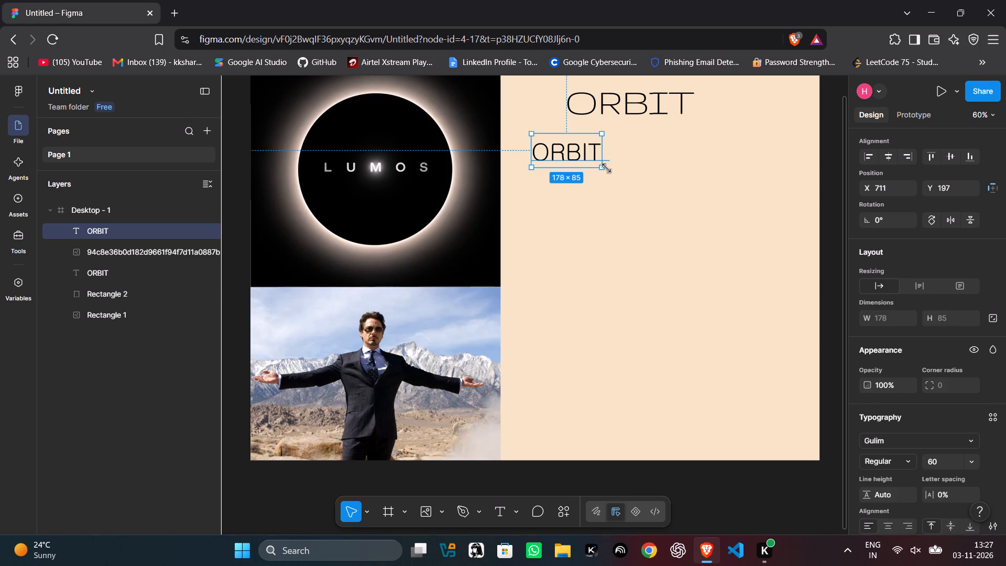
drag(606, 168, 789, 483)
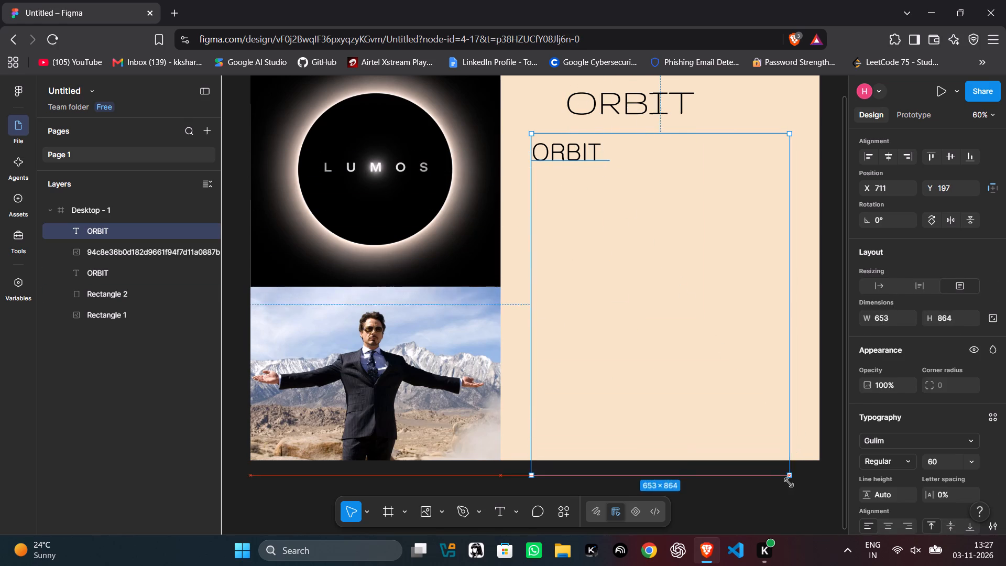
drag(789, 483, 796, 447)
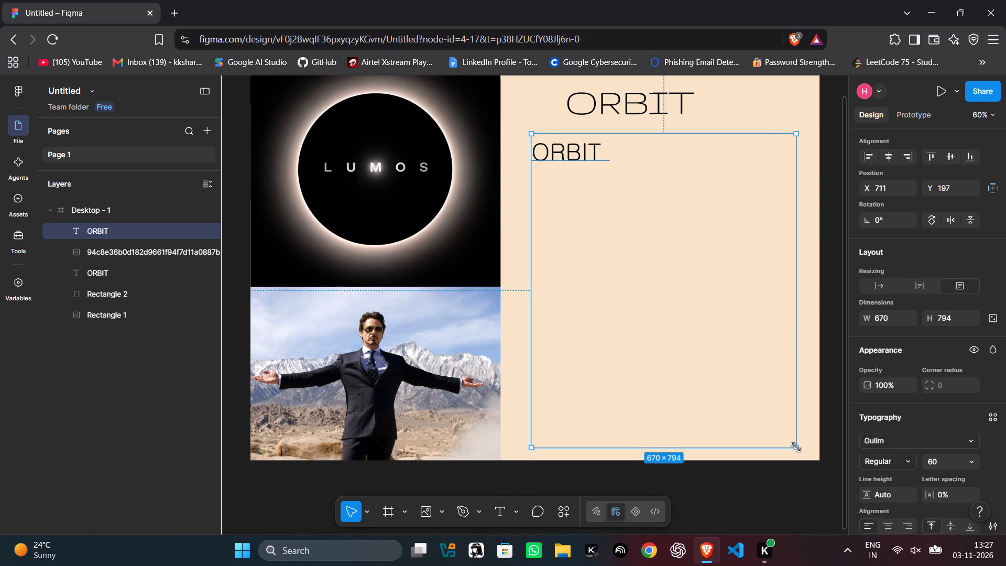
drag(796, 447, 801, 440)
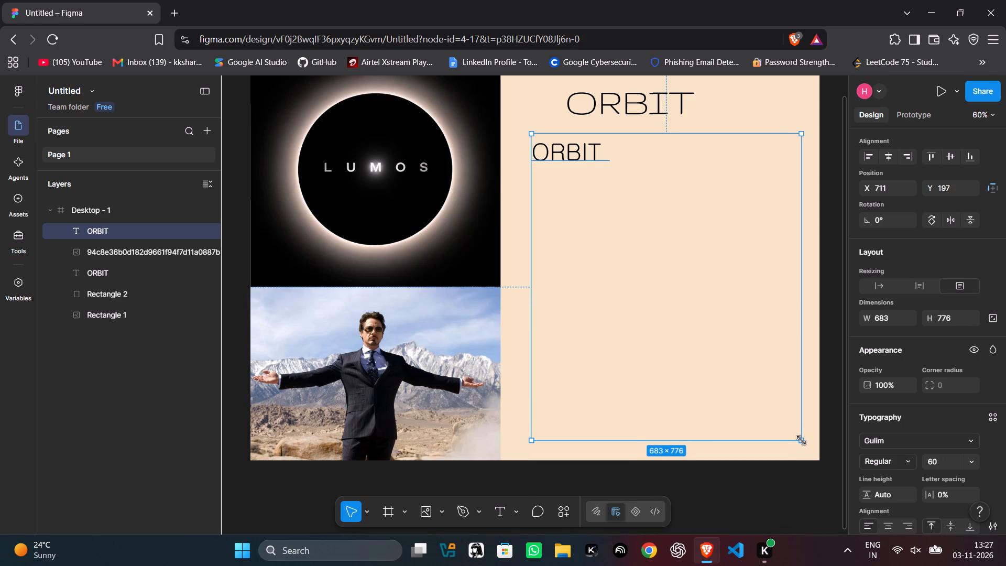
drag(801, 440, 790, 440)
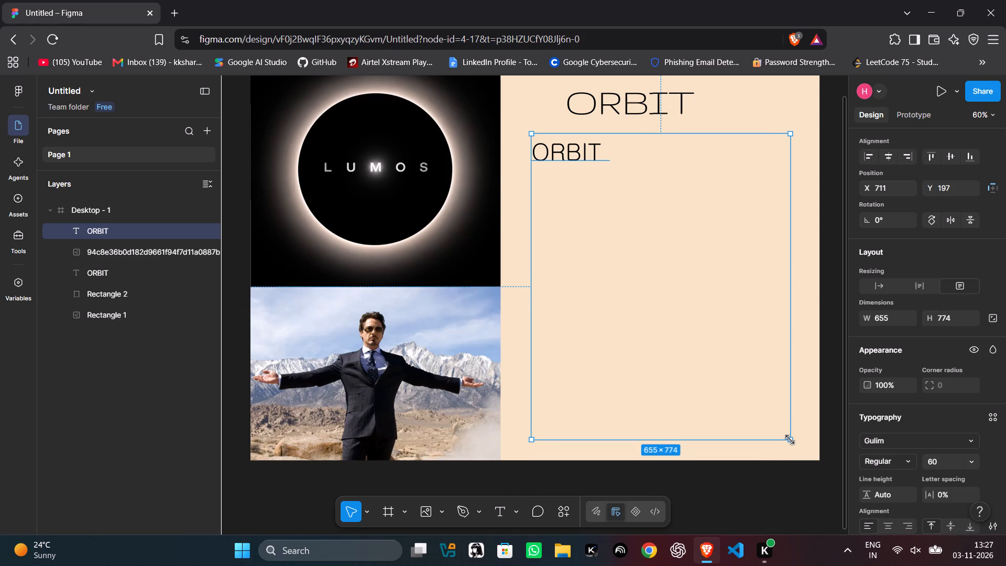
drag(790, 440, 793, 441)
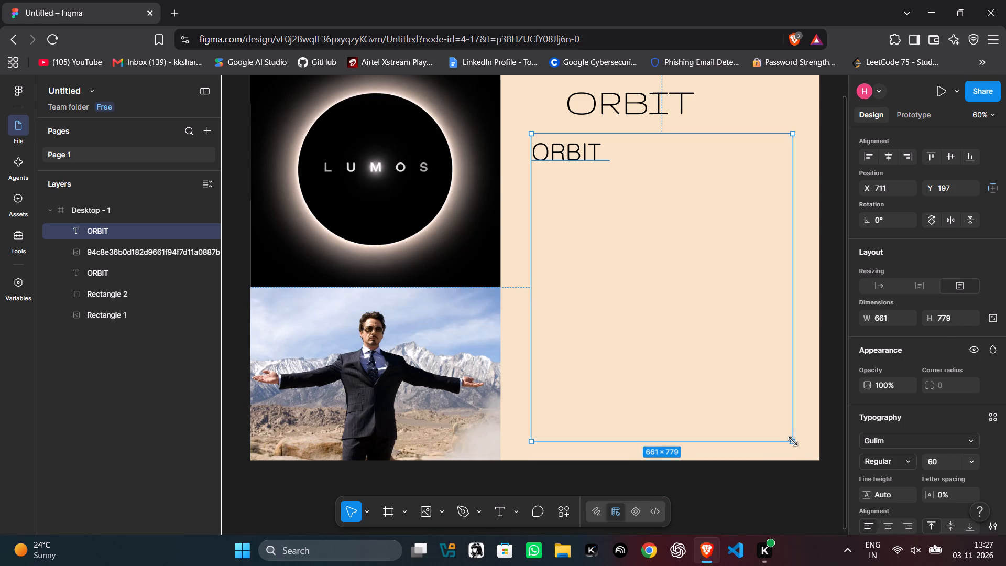
drag(793, 441, 794, 431)
click(794, 431)
click(648, 145)
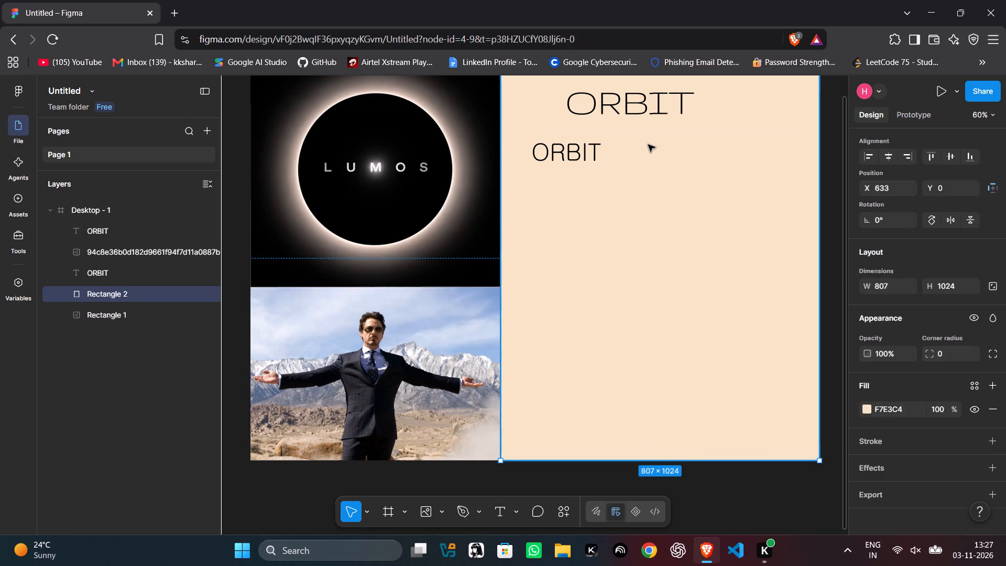
Continue the first line of the body text after ORBIT with "- An absolute".
click(586, 143)
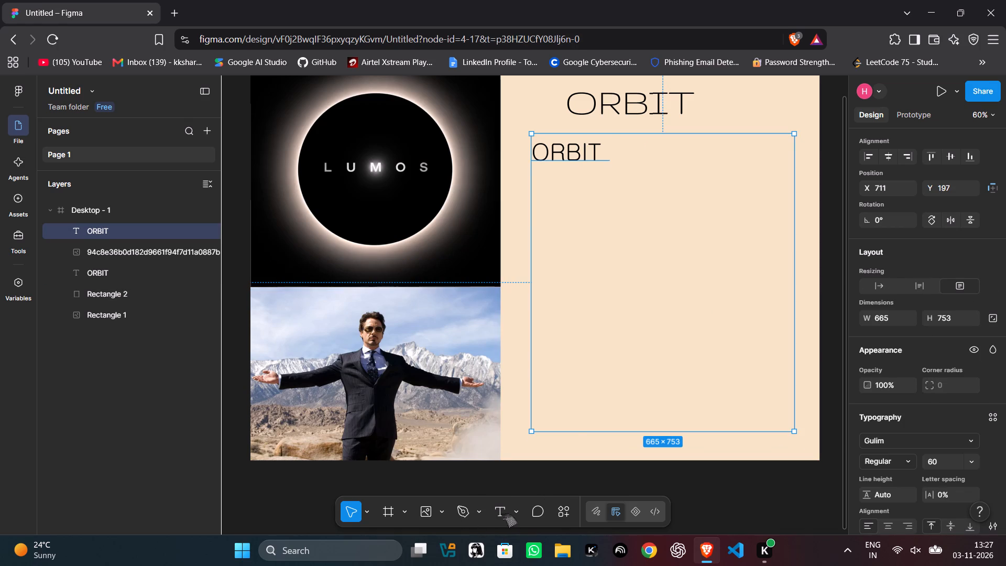
click(501, 514)
click(627, 152)
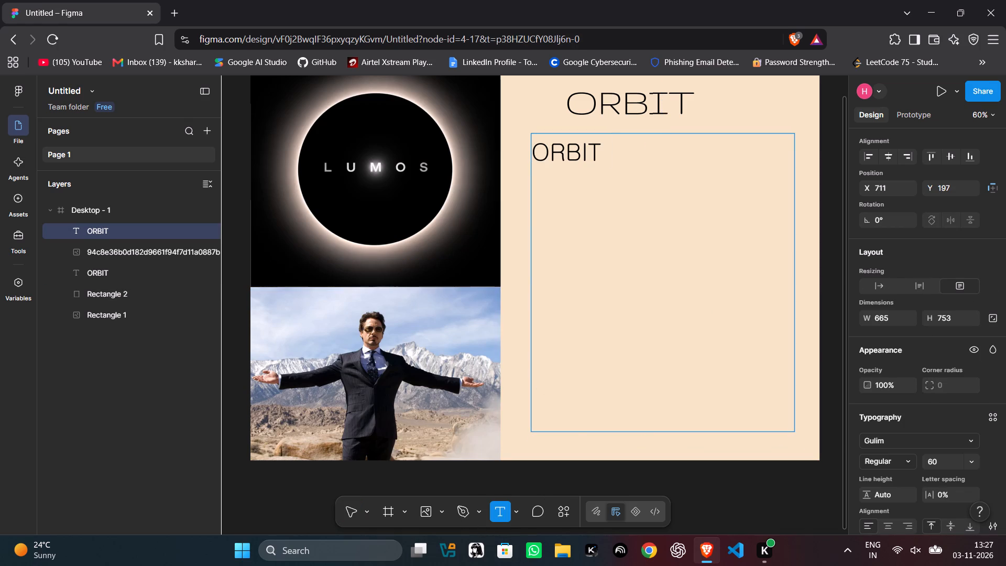
text(-)
key(space)
key(BackSpace)
key(BackSpace)
key(BackSpace)
text(AN)
key(space)
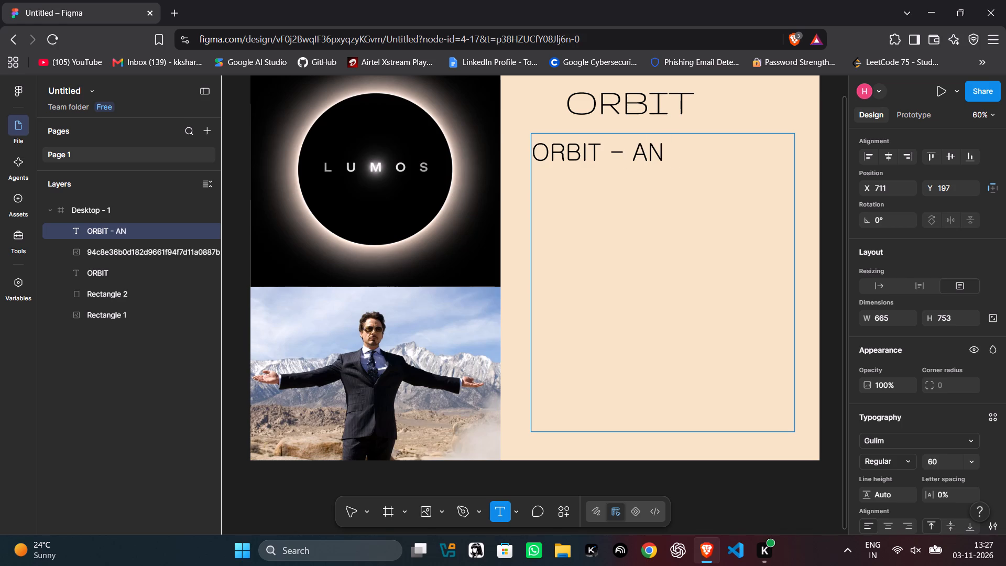
key(BackSpace)
key(BackSpace)
text(n)
key(space)
key(shift+a)
key(BackSpace)
text(absolute)
key(space)
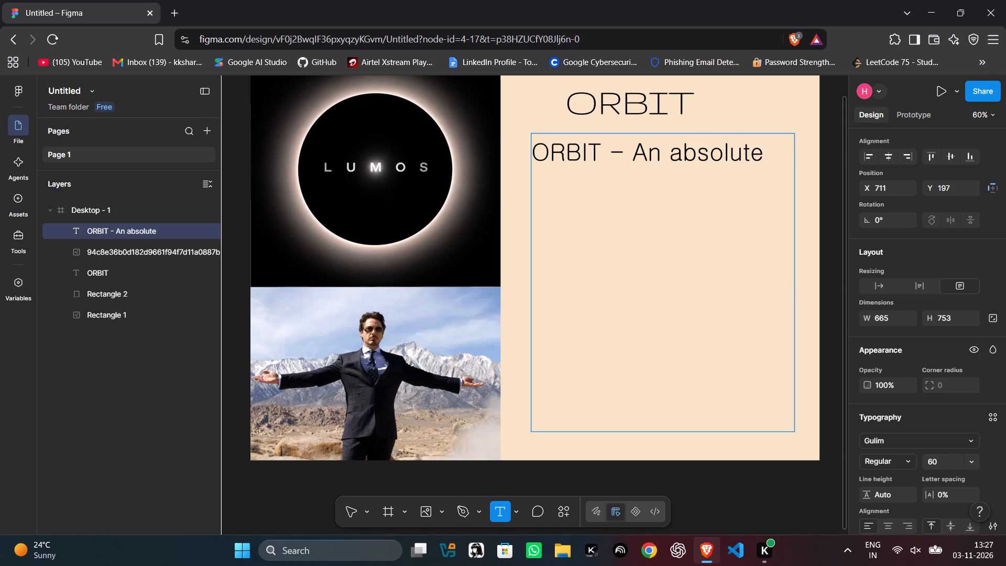
Continue the body text with "partner for your career," as its second line.
text(part)
text(ner for)
key(space)
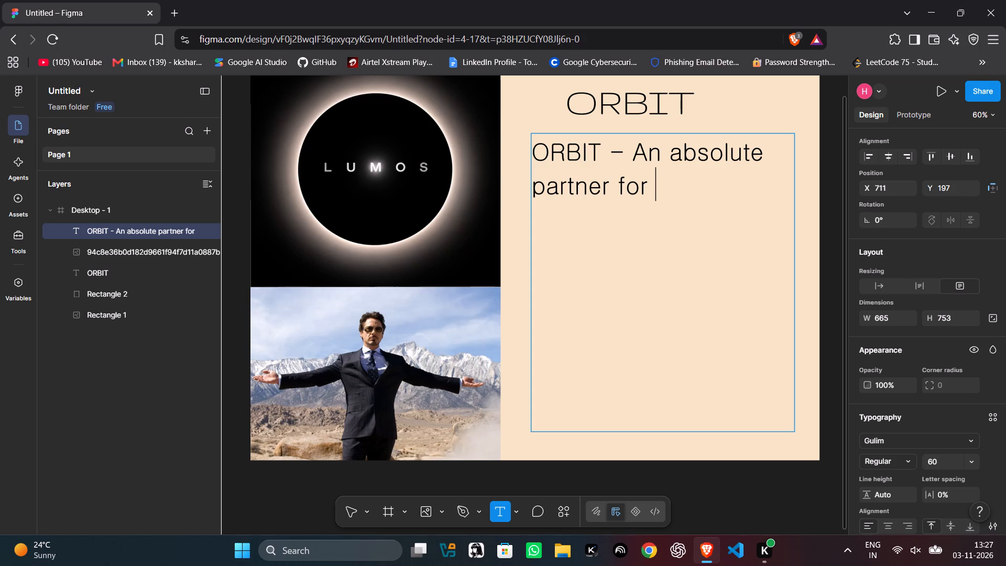
key(y)
text(our carrer)
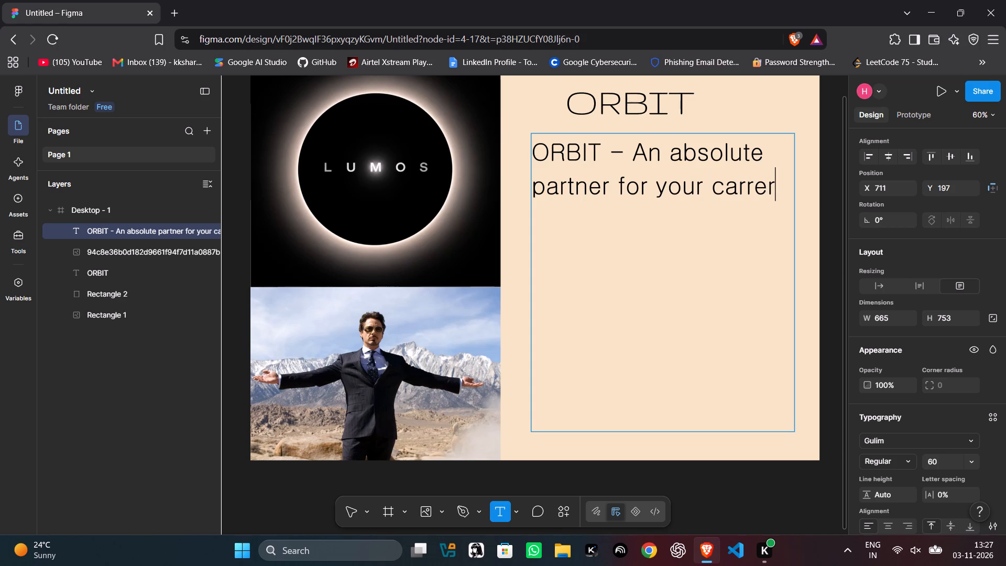
key(BackSpace)
key(BackSpace)
key(BackSpace)
text(eer at)
key(space)
key(BackSpace)
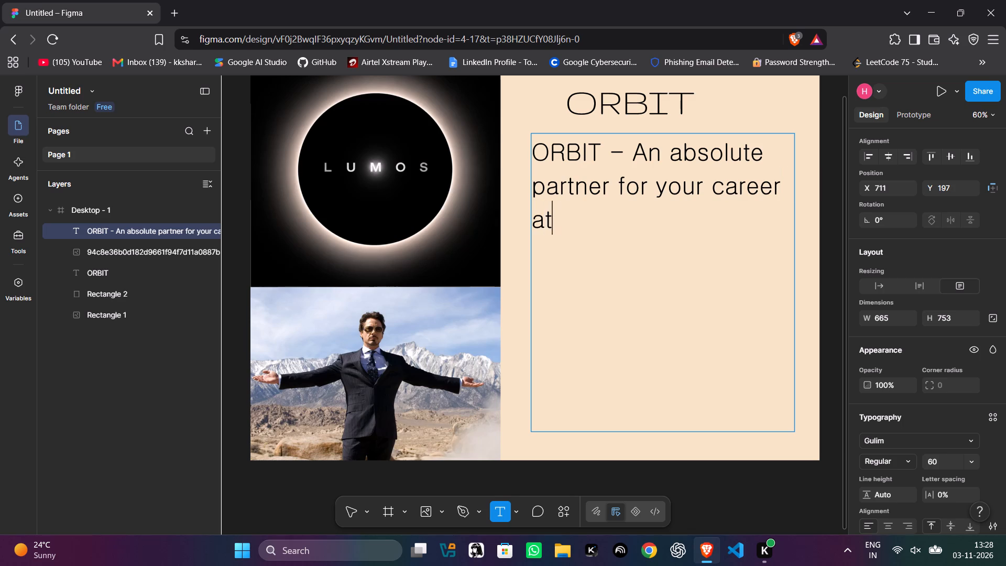
key(BackSpace)
key(BackSpace)
key(comma)
key(BackSpace)
key(BackSpace)
text(,)
key(space)
Add "placements, education," and "jobs ..." as two further lines at the end of the body text.
key(Return)
text(placements,)
key(space)
text(education,)
key(space)
key(Return)
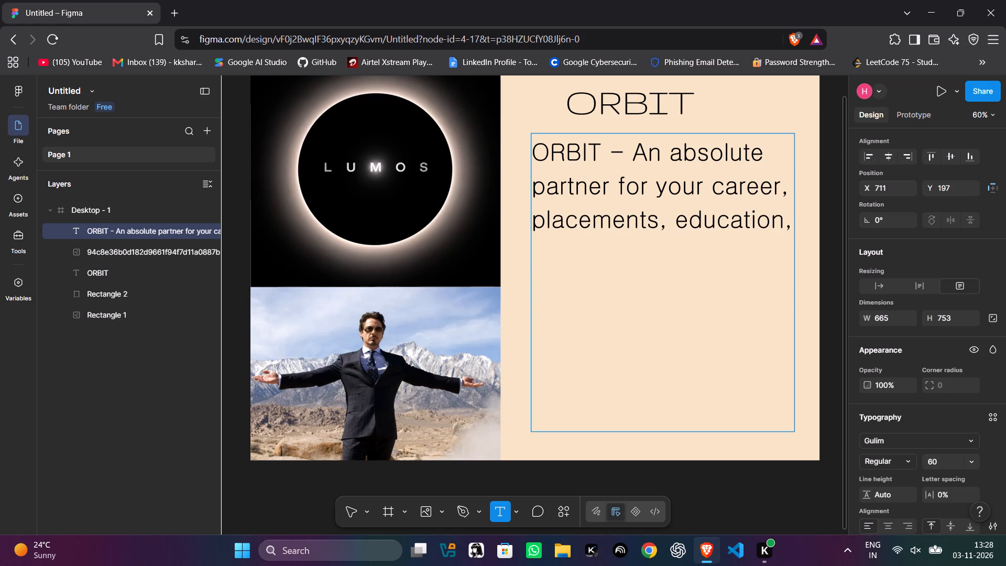
text(jobs an)
key(BackSpace)
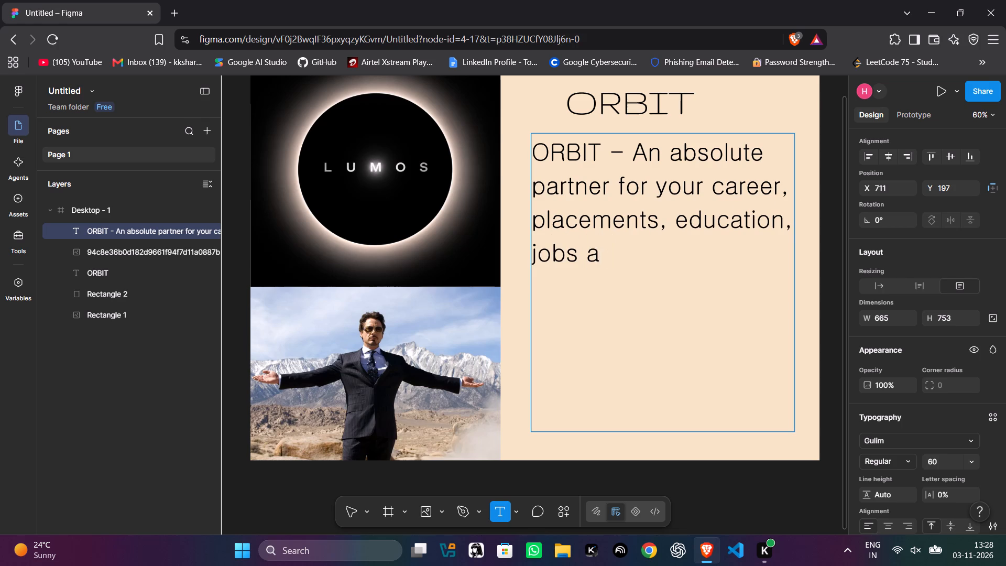
key(BackSpace)
text(...)
Remove the space before the dots and complete the ORBIT sentence so its last line reads "jobs...all at one place.".
key(Left)
key(Left)
key(Left)
key(BackSpace)
key(BackSpace)
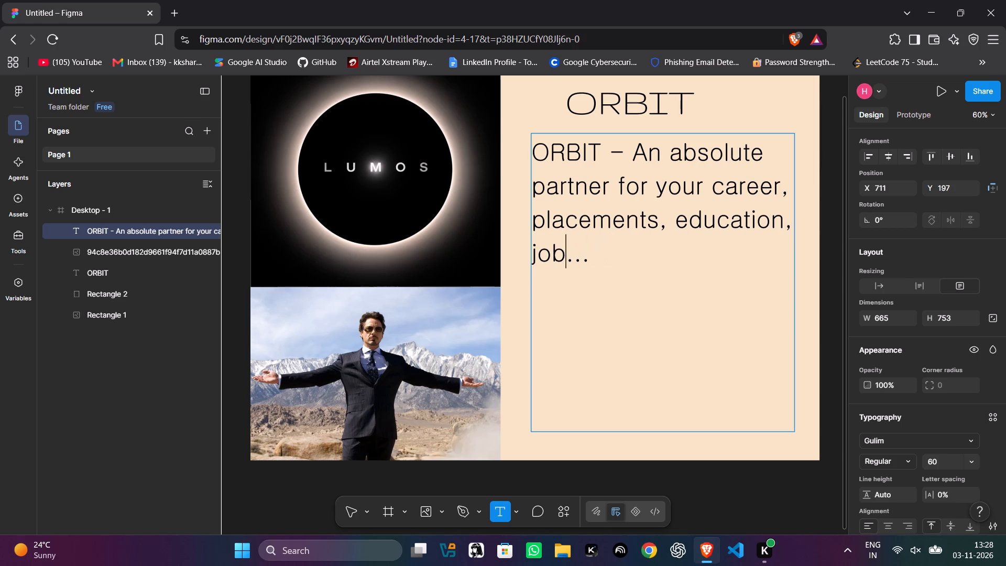
key(s)
key(Right)
key(Right)
key(Right)
text(all at one place)
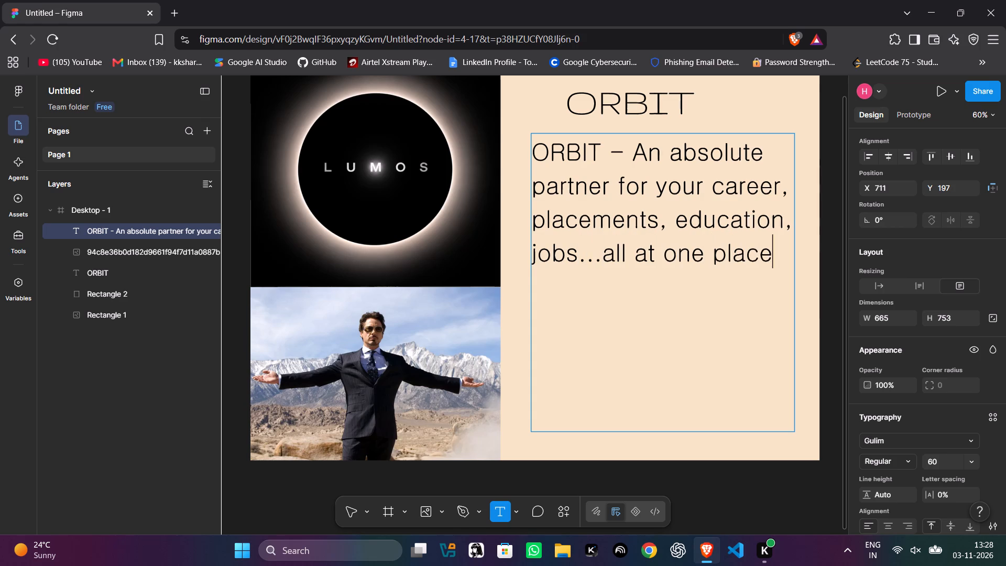
key(space)
key(BackSpace)
key(period)
Start a new paragraph with "LUMOS - " after a blank line below the ORBIT sentence.
key(Return)
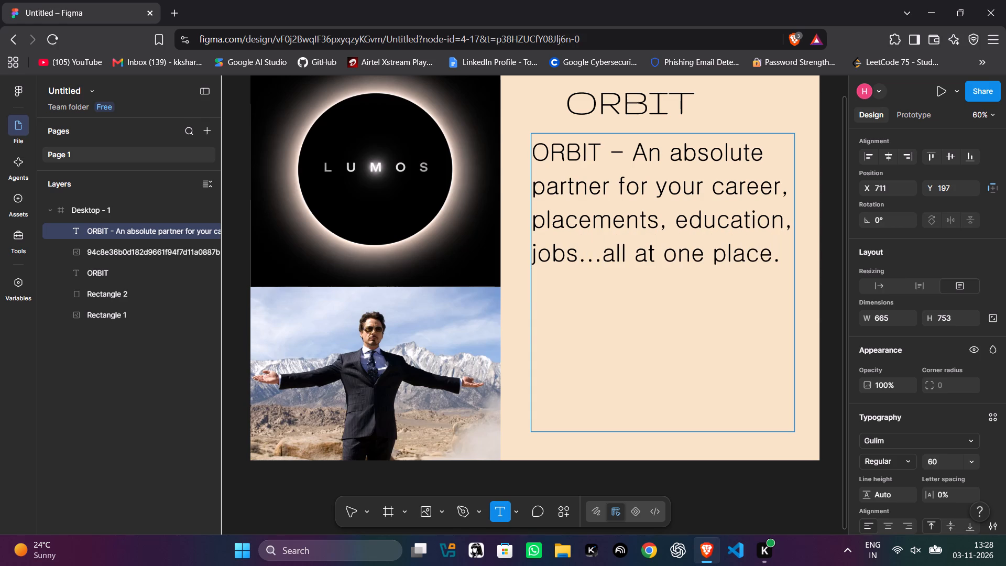
key(Return)
text(LI)
key(BackSpace)
text(UMO)
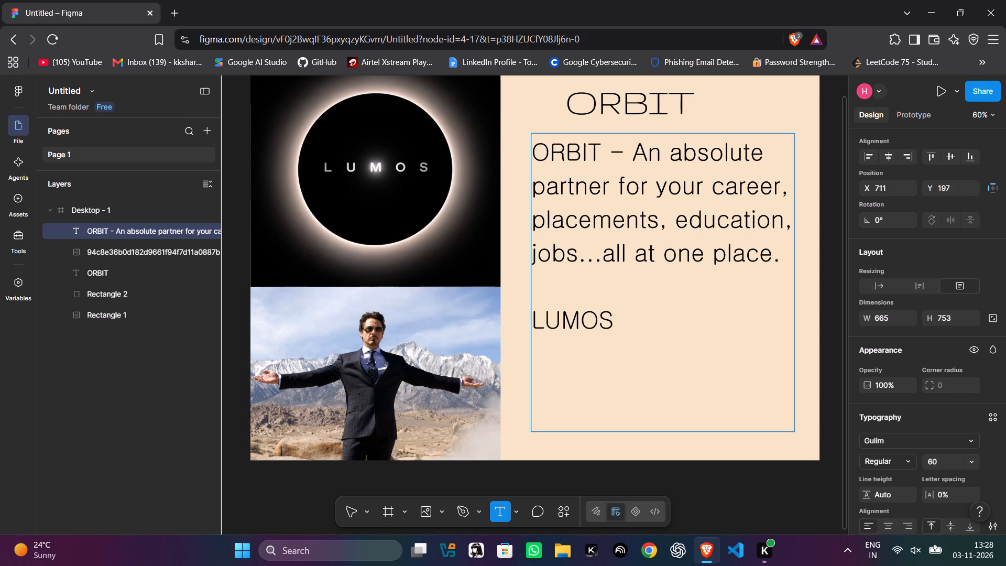
key(minus)
key(BackSpace)
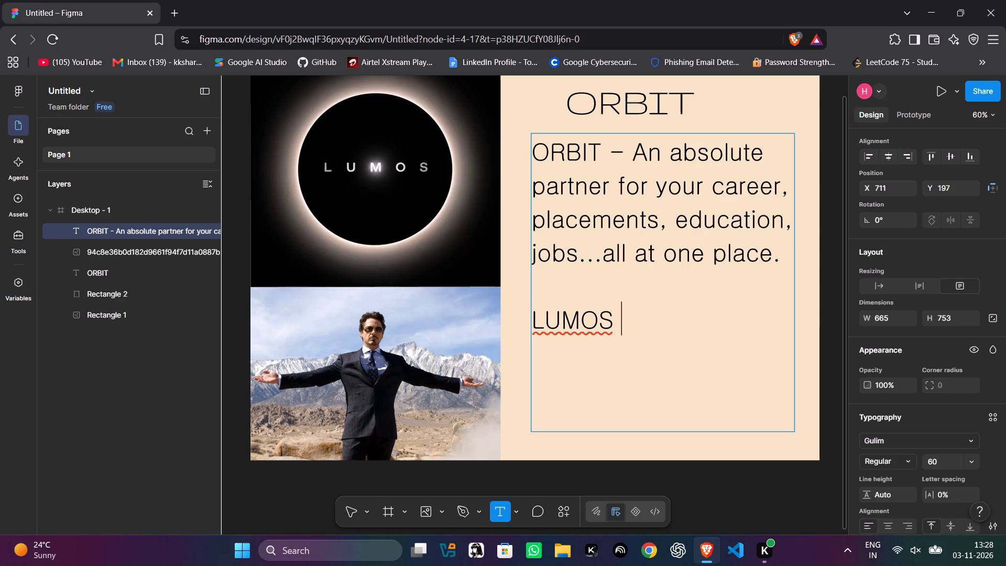
key(BackSpace)
text(-)
key(space)
key(BackSpace)
key(BackSpace)
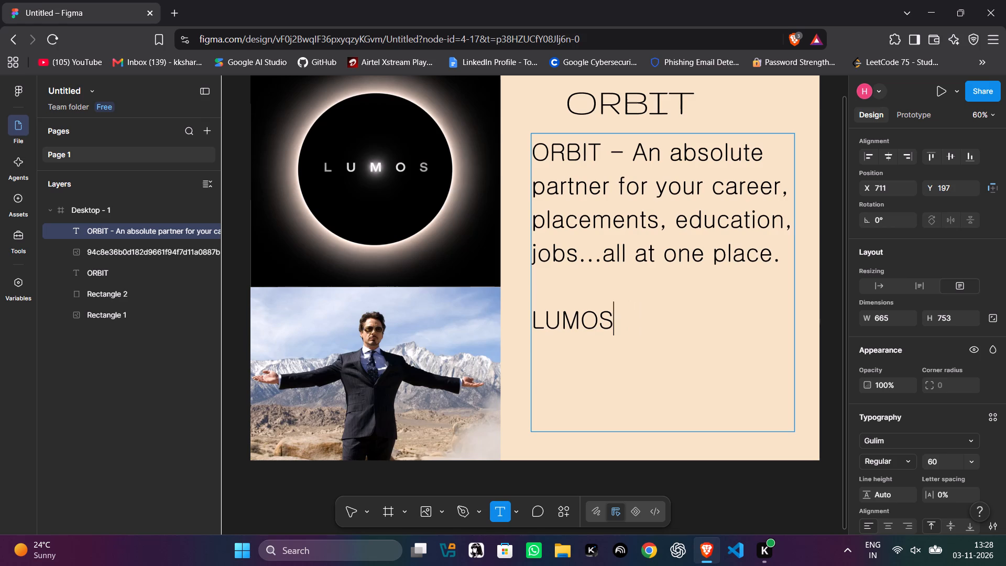
key(space)
text(-)
key(space)
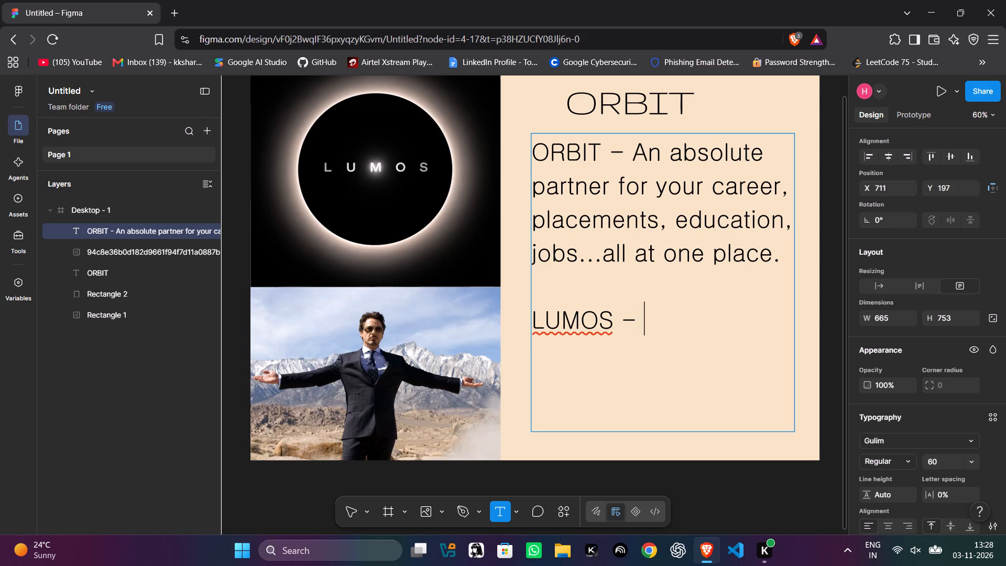
Continue the LUMOS paragraph with "An AI partner that".
key(shift+a)
key(space)
key(BackSpace)
text(n)
key(space)
text(Ai)
key(space)
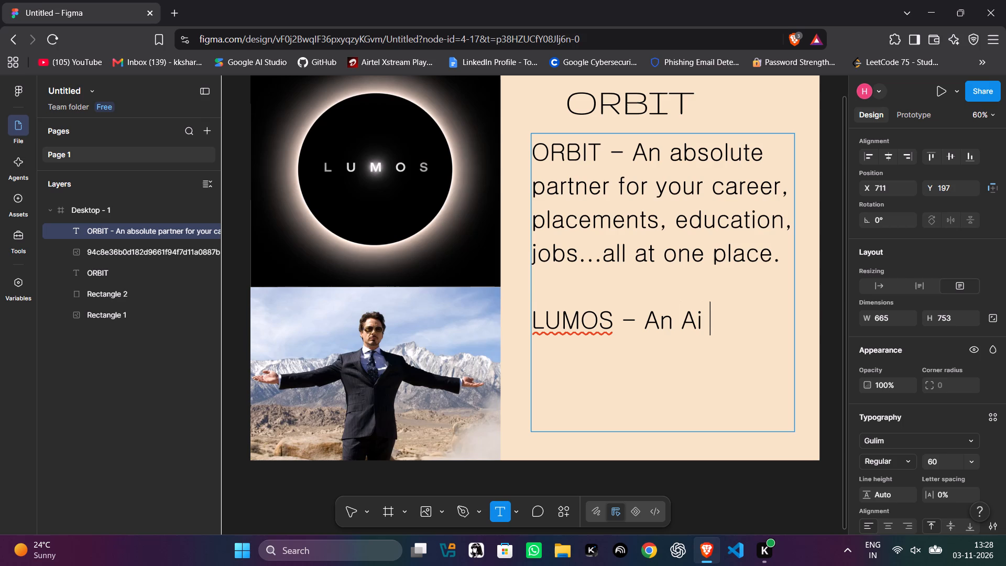
key(BackSpace)
key(BackSpace)
text(partner thar)
key(BackSpace)
text(t)
key(space)
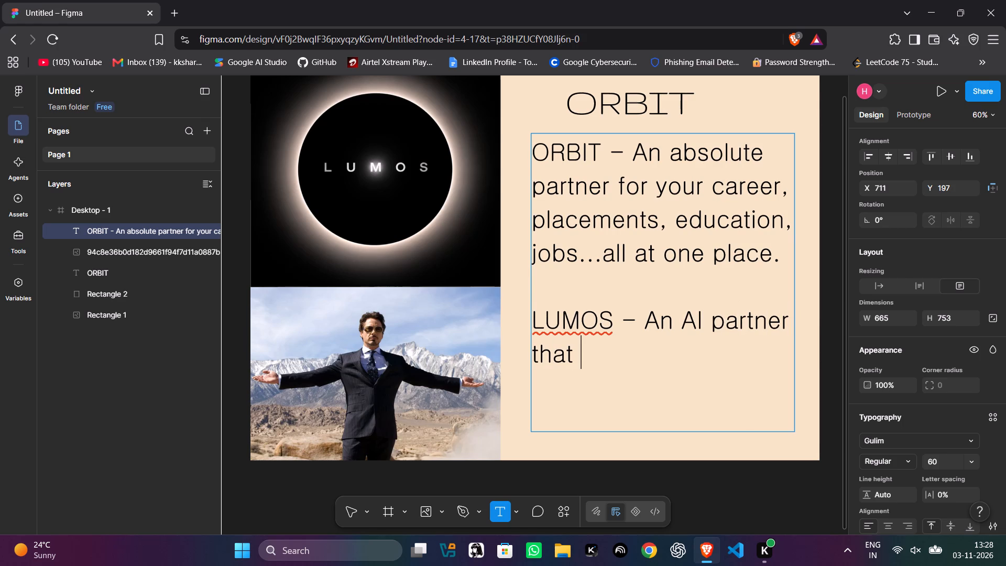
Complete the LUMOS sentence with "know everything about your career." and finish editing the text.
text(taes)
key(BackSpace)
key(BackSpace)
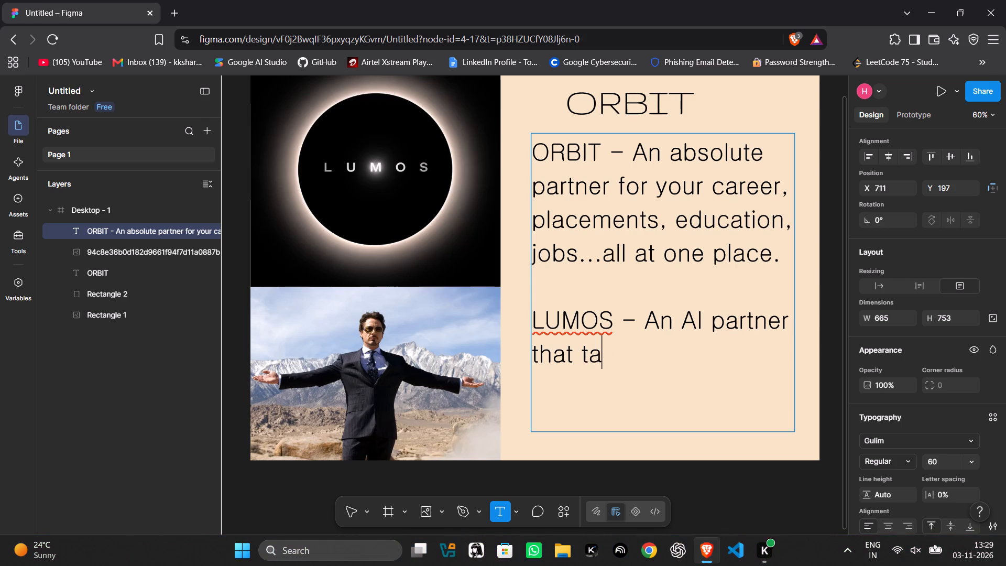
key(BackSpace)
key(BackSpace)
text(knp)
key(BackSpace)
text(ow everything about your caree)
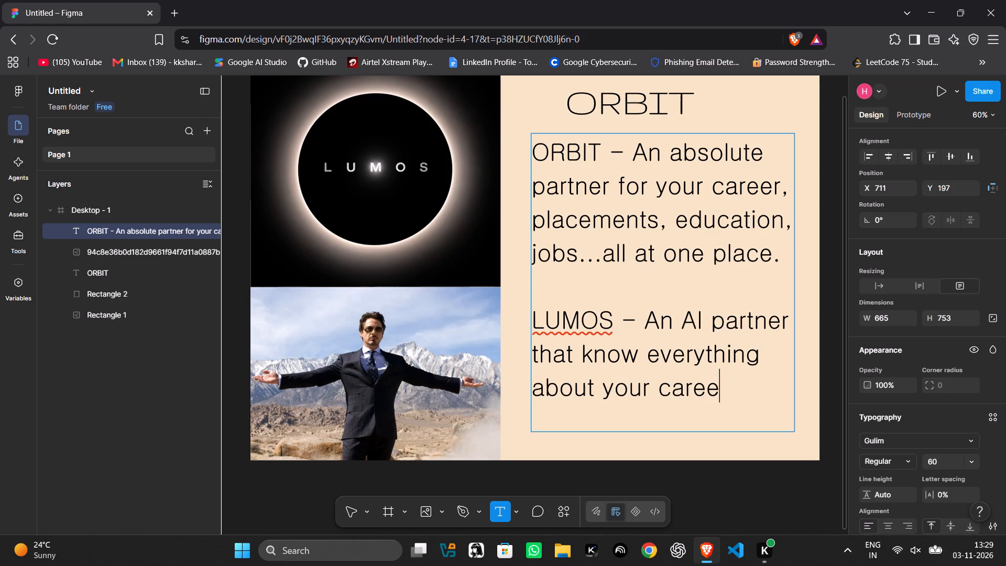
text(r)
key(period)
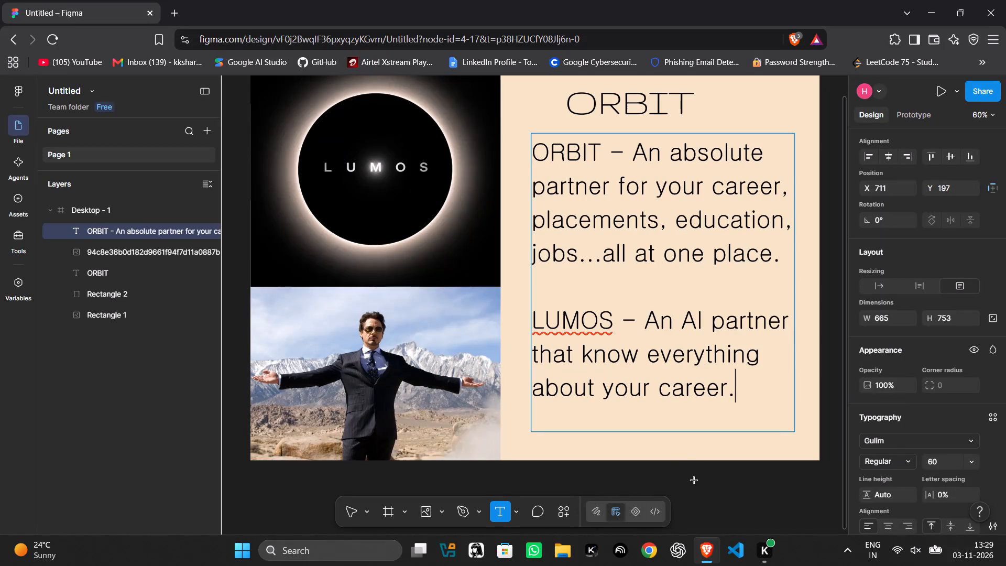
click(731, 483)
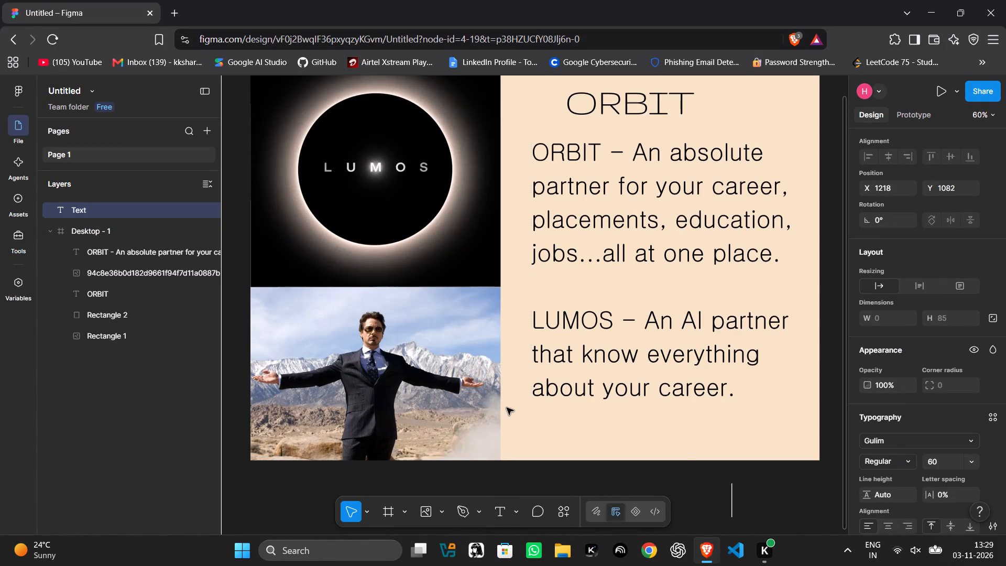
Move the LUMOS image down to the lower part of the frame, flush with its left edge at X 0, Y 476.
drag(418, 371, 408, 215)
drag(408, 215, 404, 395)
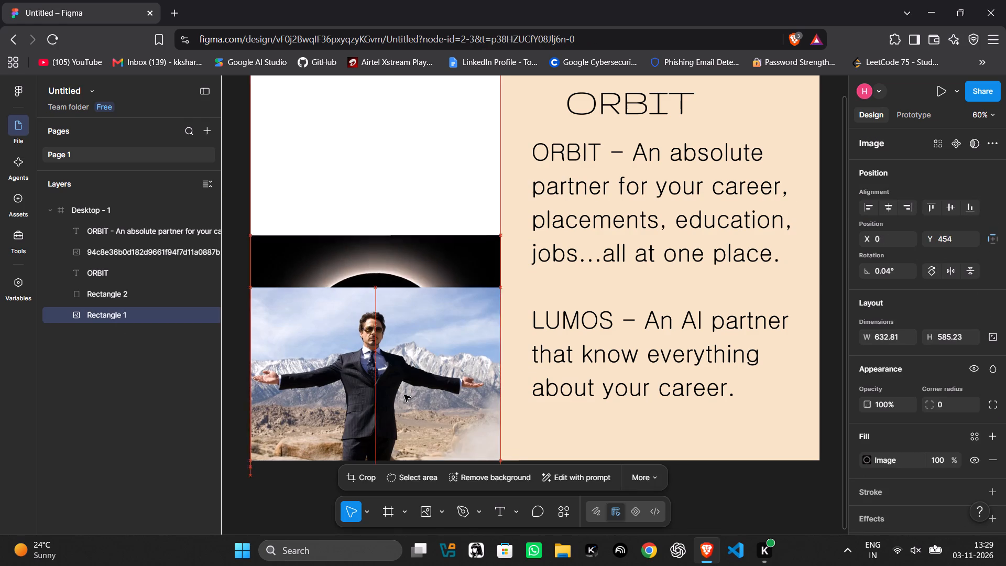
drag(404, 395, 397, 397)
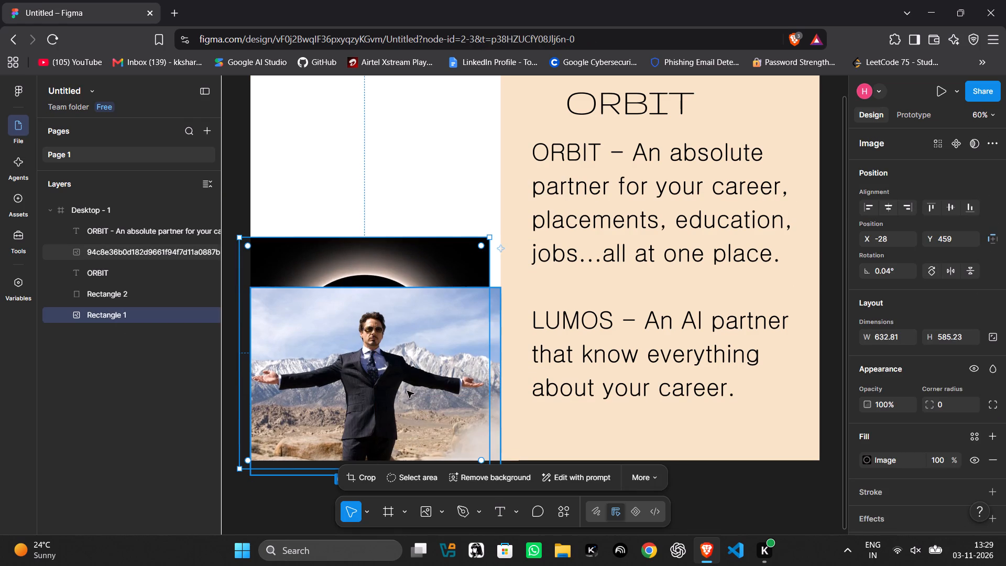
drag(408, 390, 419, 397)
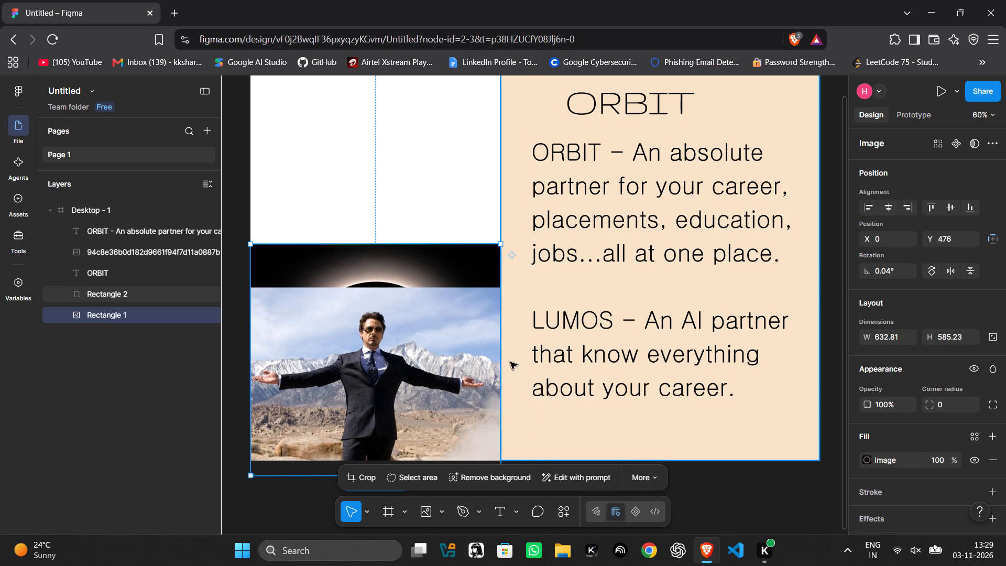
click(510, 362)
Move the suited-man photo above the LUMOS image into the frame's top-left corner at X 0, Y 0.
drag(463, 334, 469, 136)
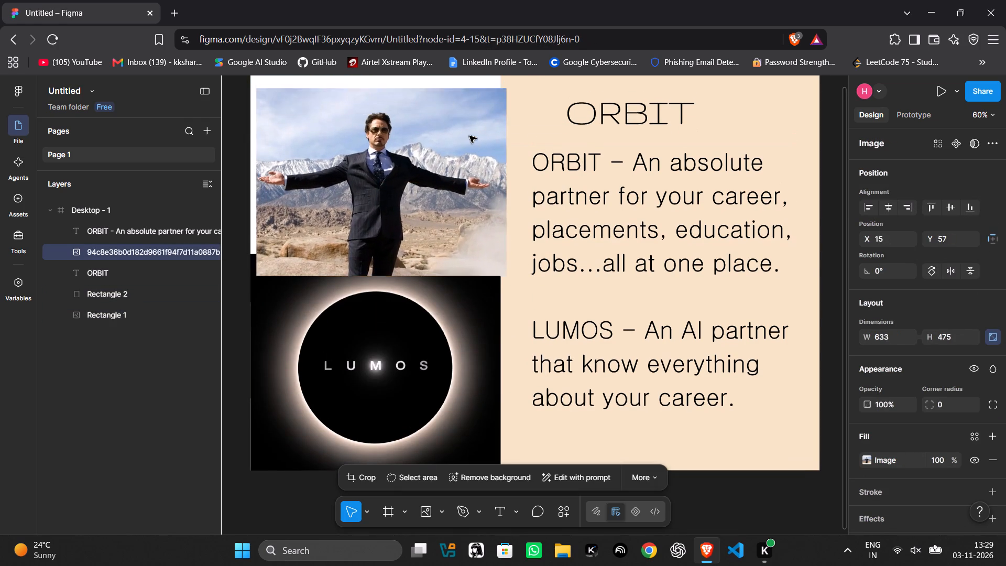
drag(469, 136, 461, 121)
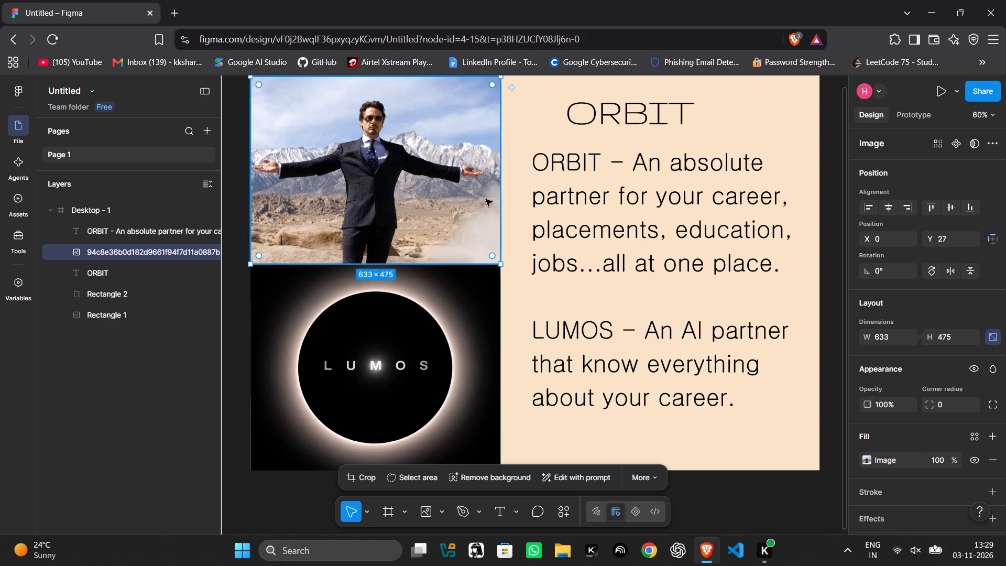
click(517, 309)
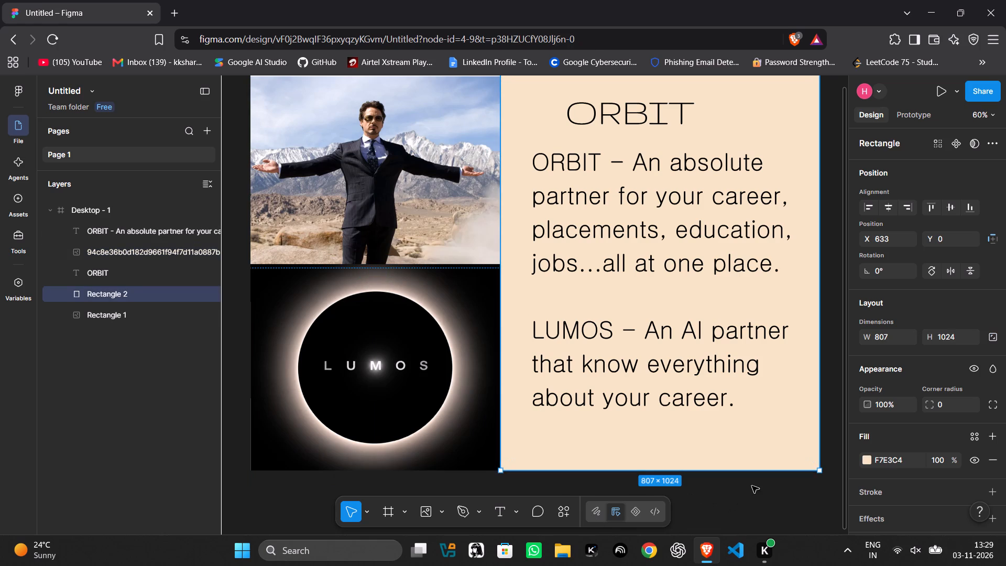
click(752, 486)
scroll(497, 264, up, 1)
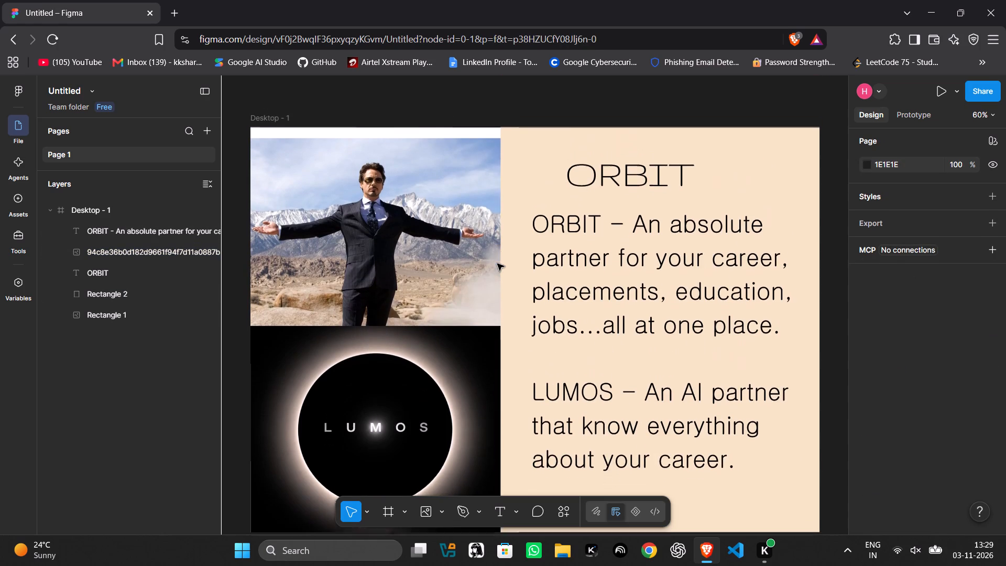
scroll(497, 264, up, 1)
drag(461, 262, 461, 250)
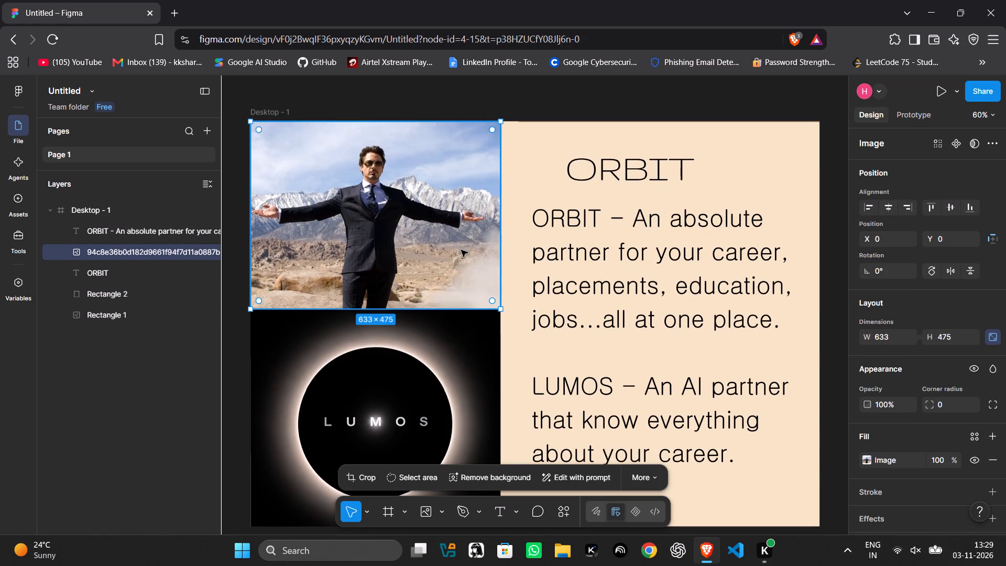
click(767, 511)
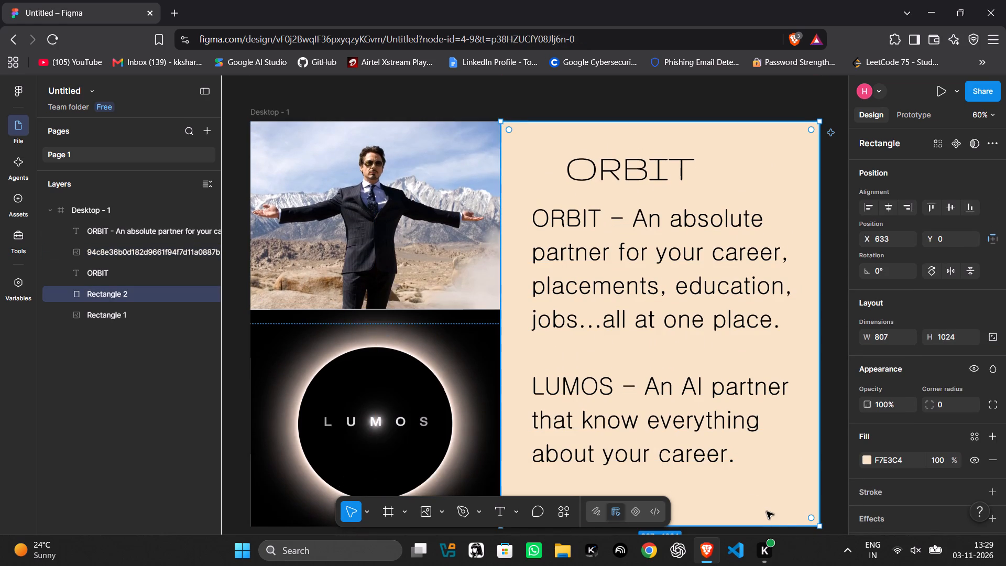
click(734, 97)
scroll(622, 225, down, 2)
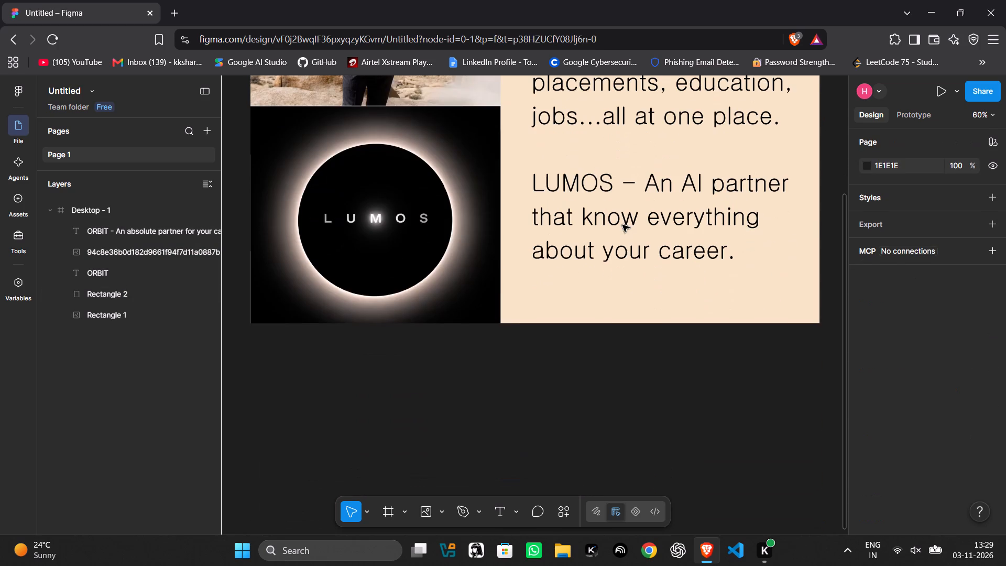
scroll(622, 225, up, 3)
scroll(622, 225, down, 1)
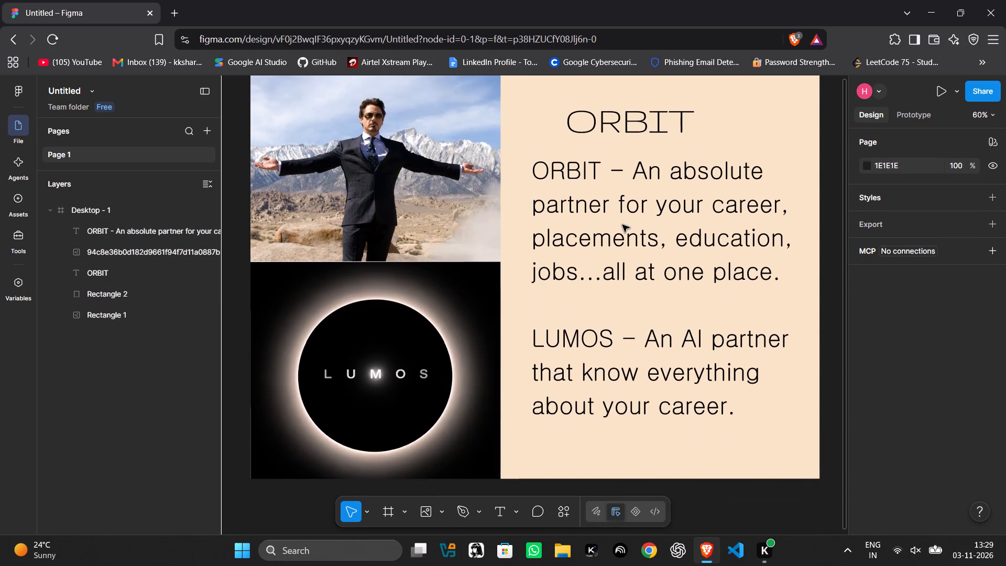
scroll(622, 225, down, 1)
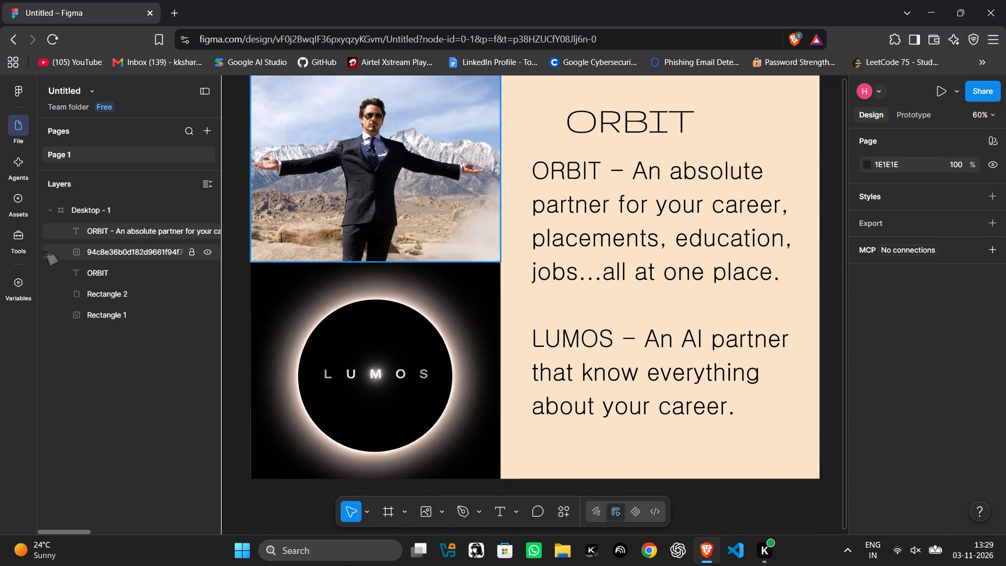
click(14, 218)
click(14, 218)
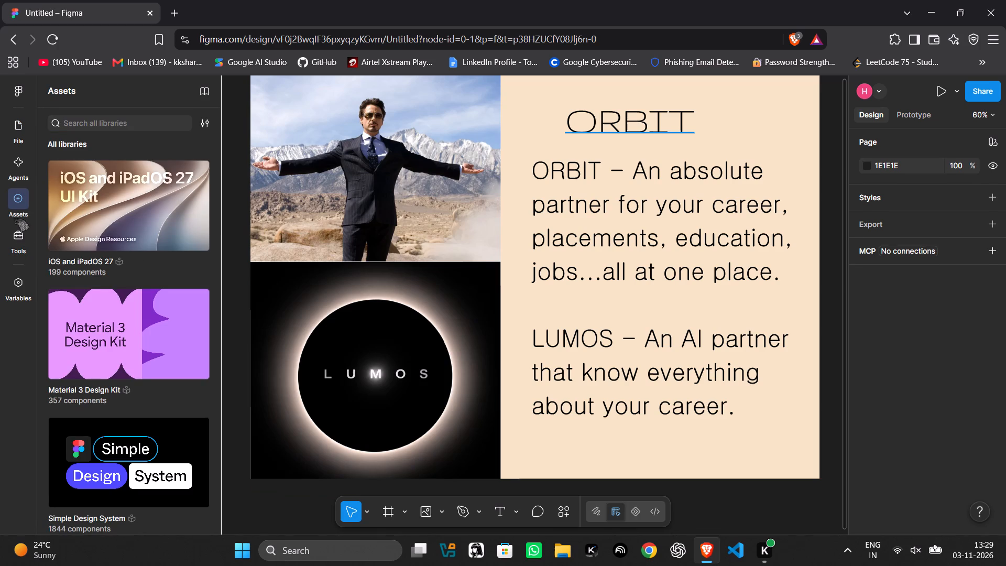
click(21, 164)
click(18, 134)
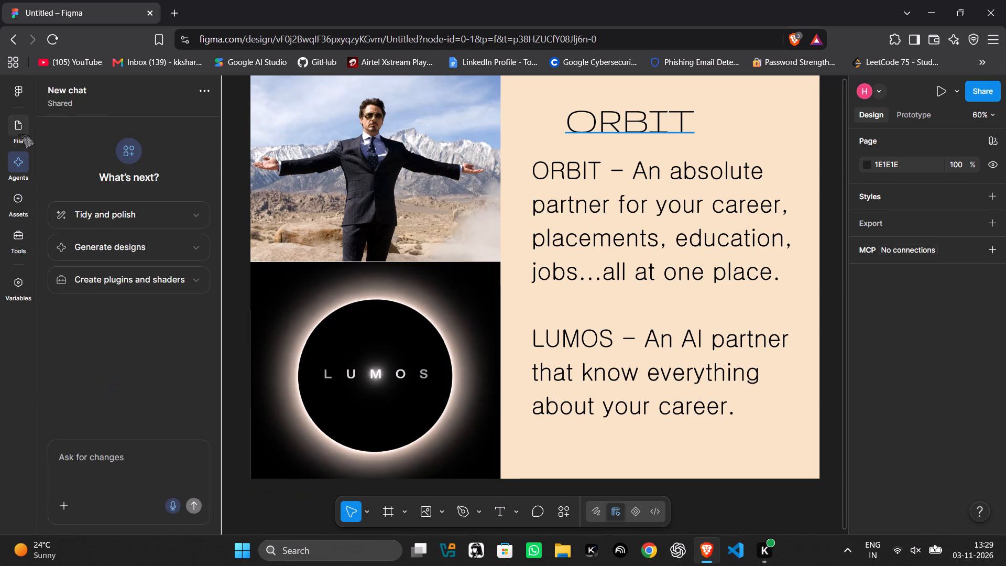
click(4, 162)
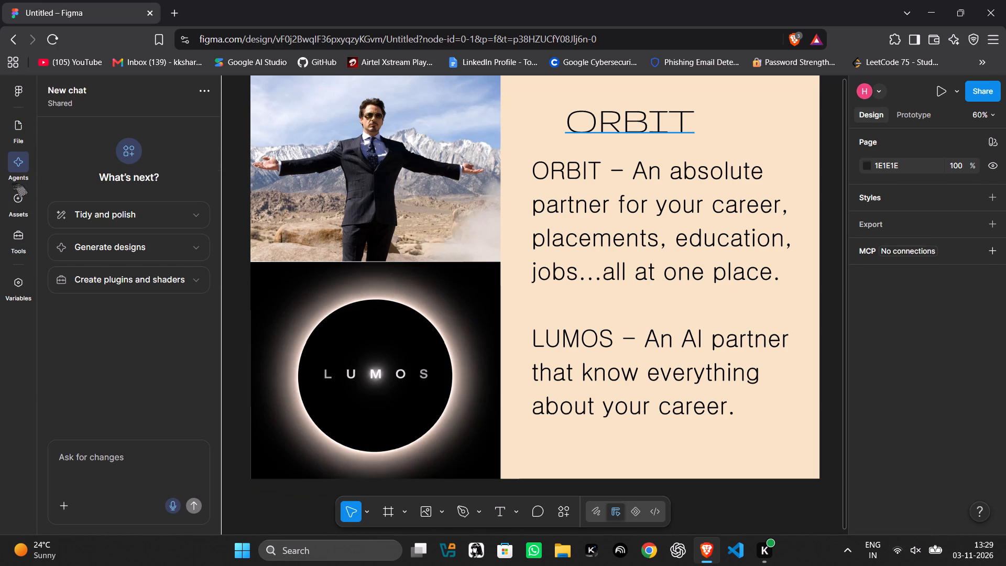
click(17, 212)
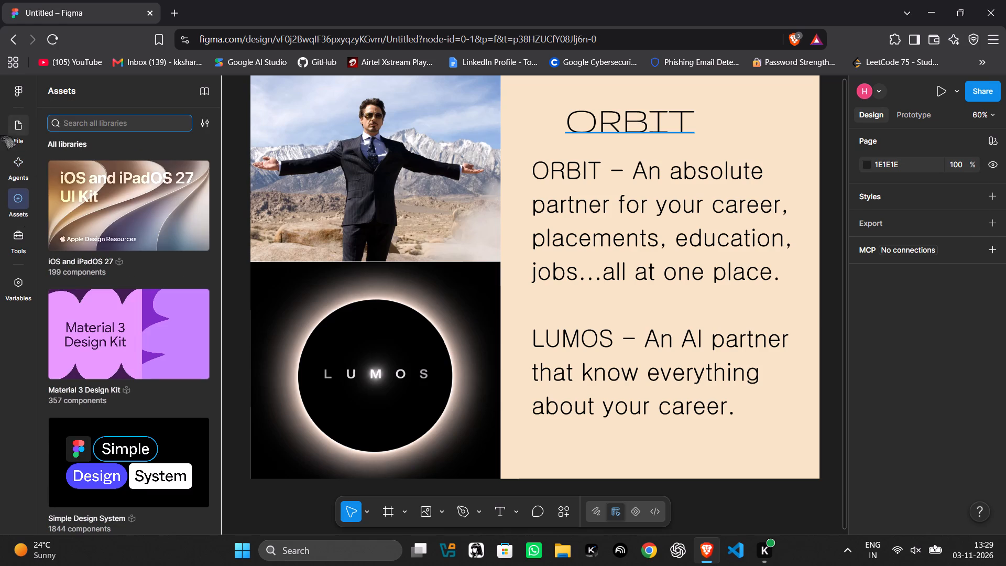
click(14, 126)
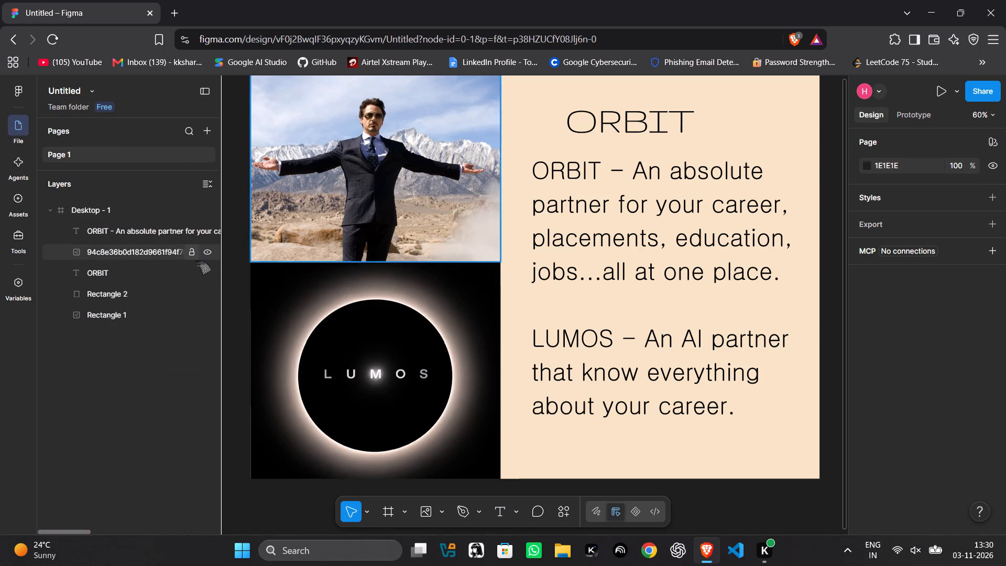
Narrow the sidebar that lists the pages and layers.
drag(221, 238, 101, 232)
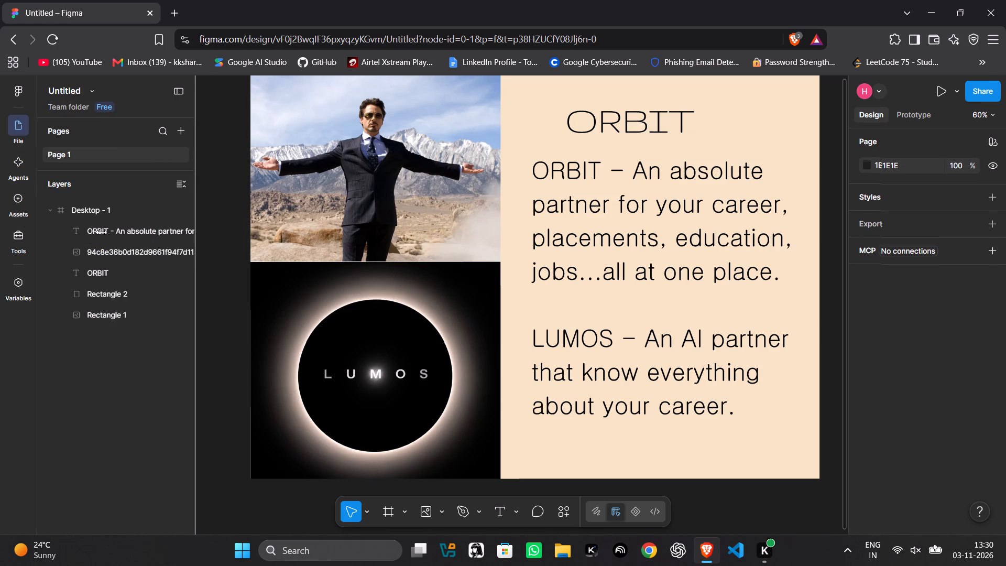
drag(101, 232, 101, 232)
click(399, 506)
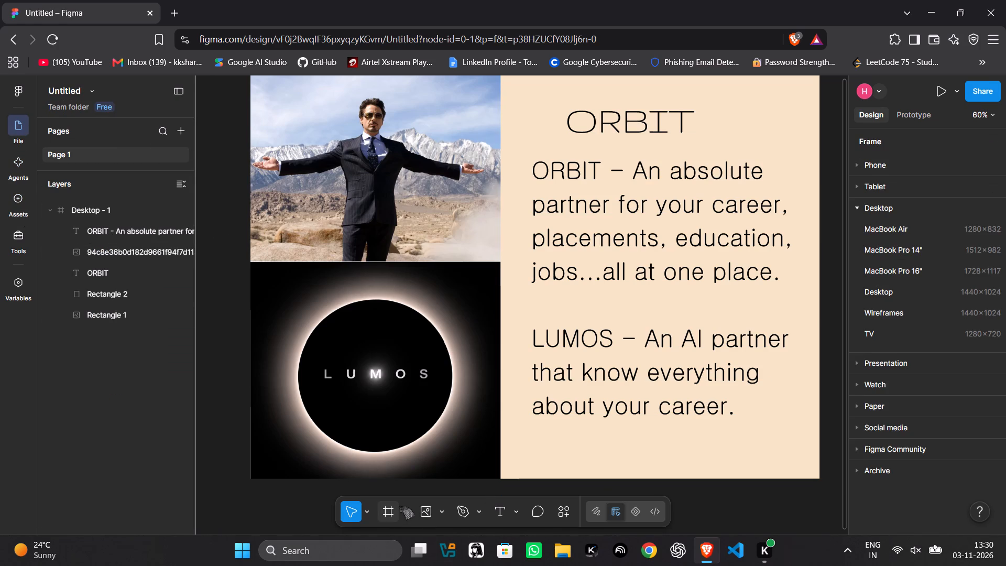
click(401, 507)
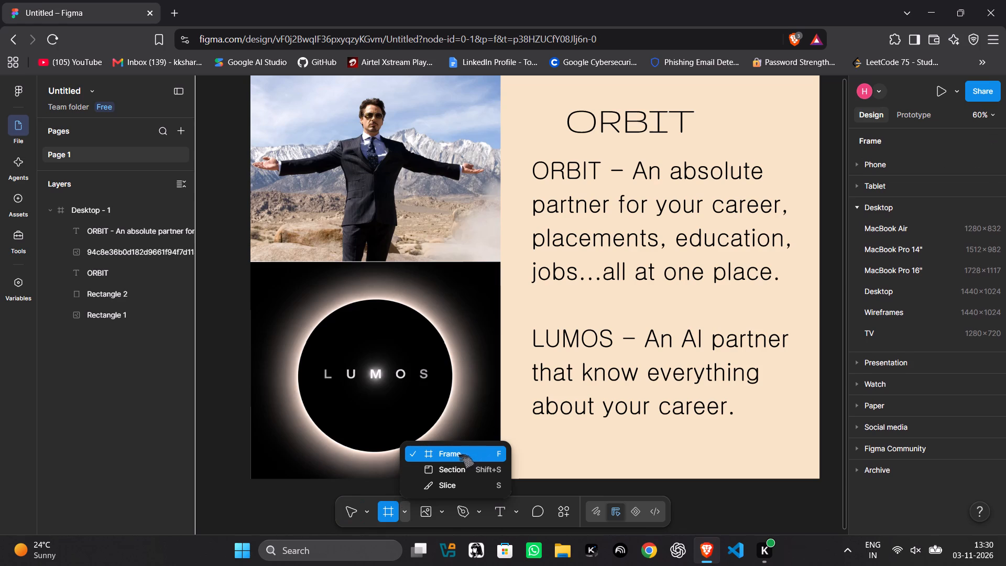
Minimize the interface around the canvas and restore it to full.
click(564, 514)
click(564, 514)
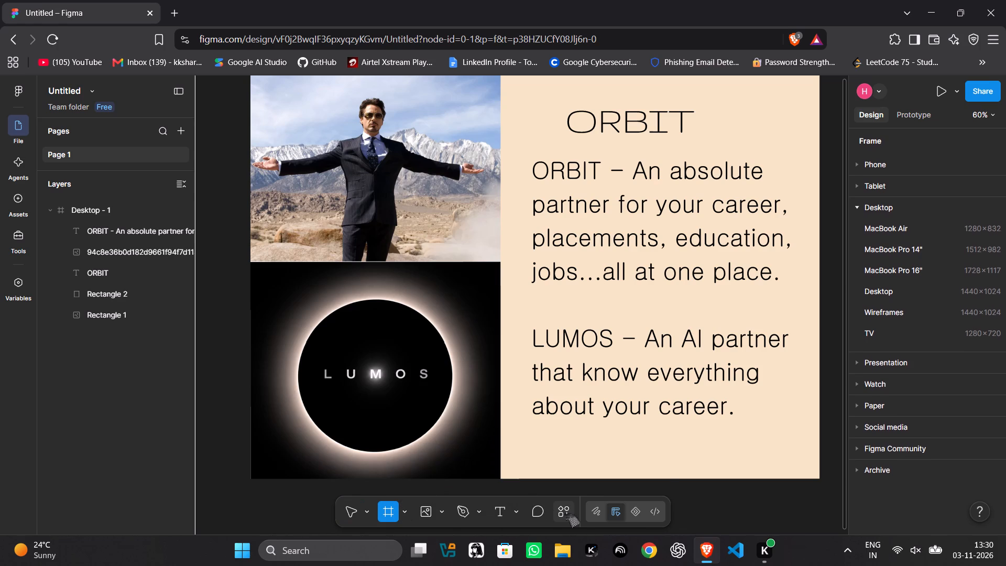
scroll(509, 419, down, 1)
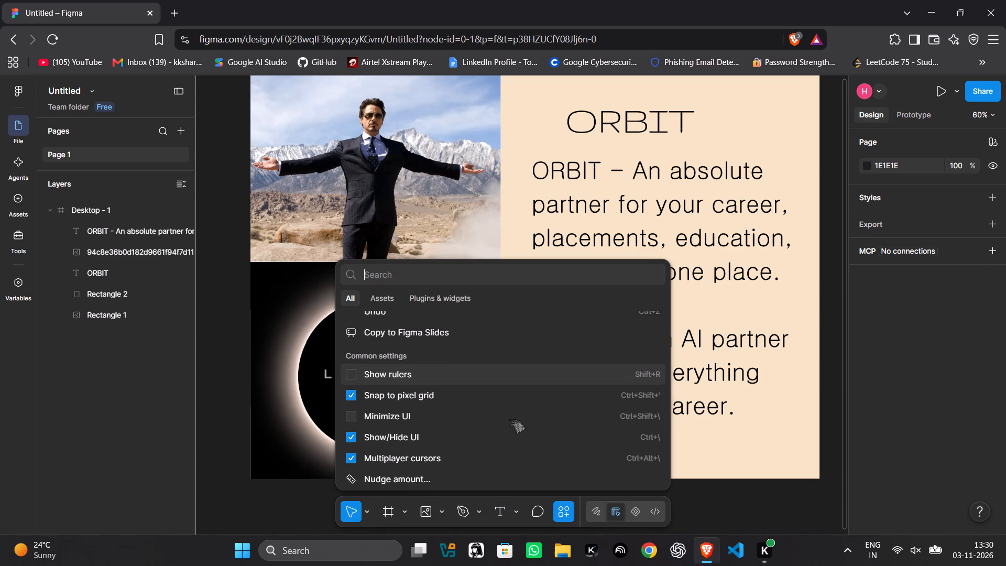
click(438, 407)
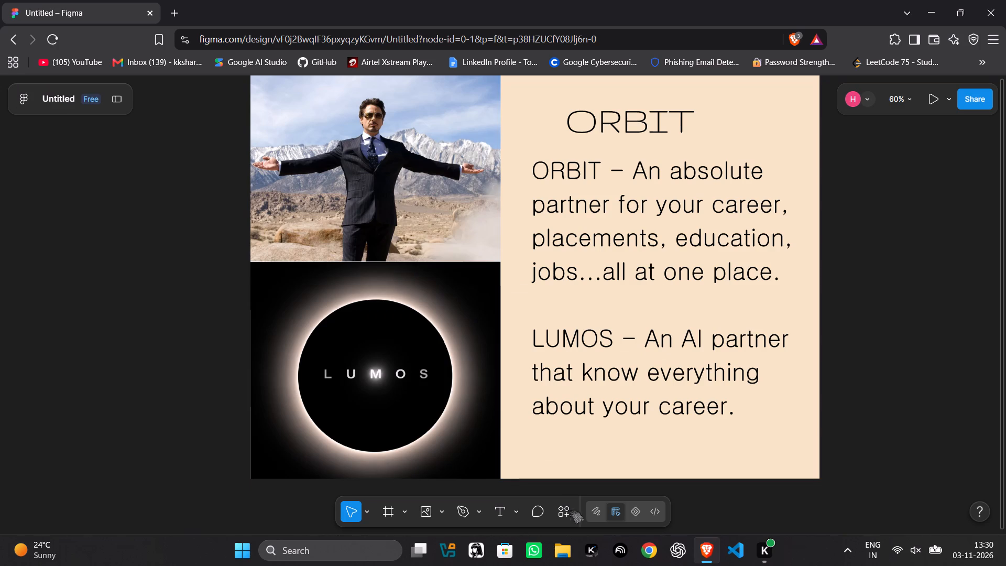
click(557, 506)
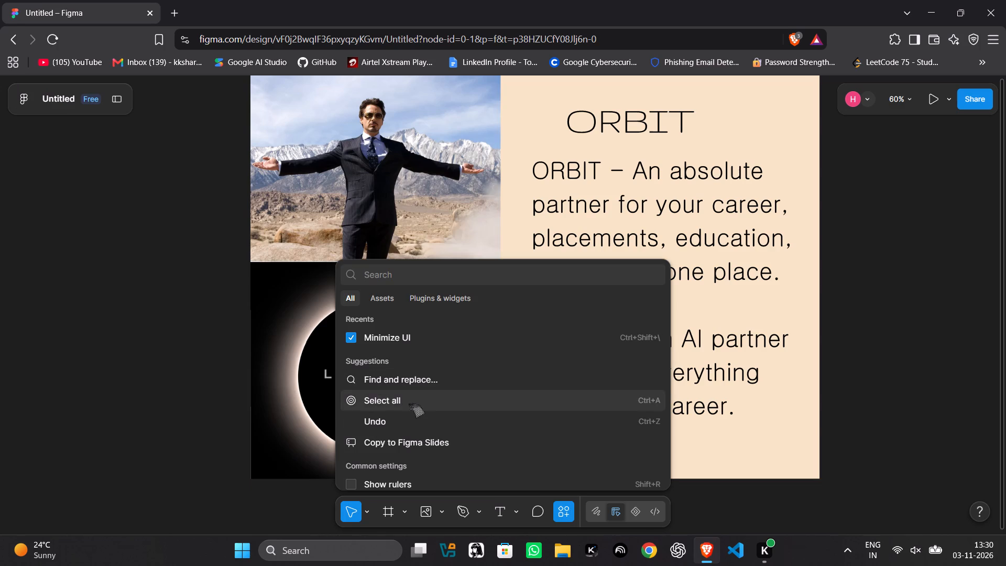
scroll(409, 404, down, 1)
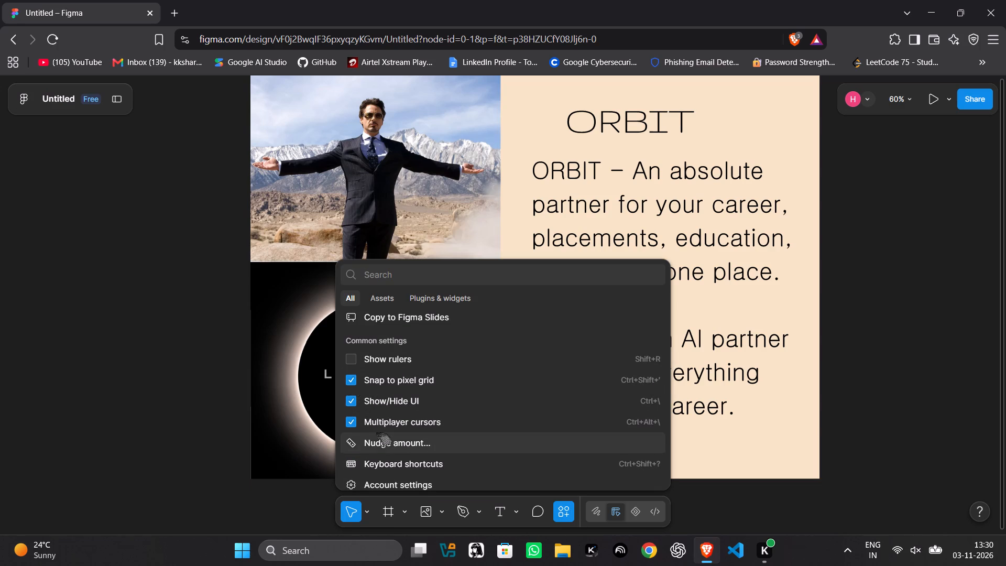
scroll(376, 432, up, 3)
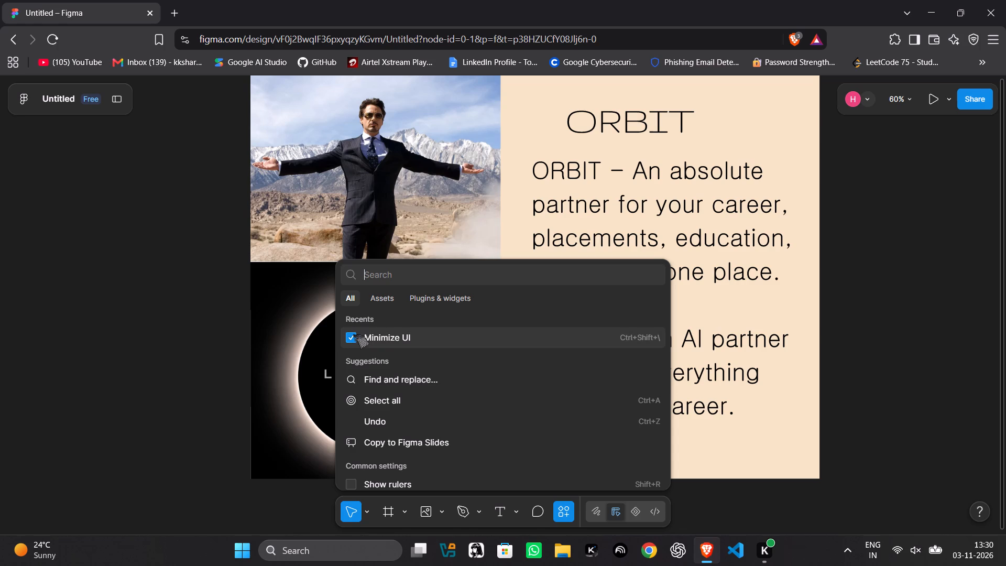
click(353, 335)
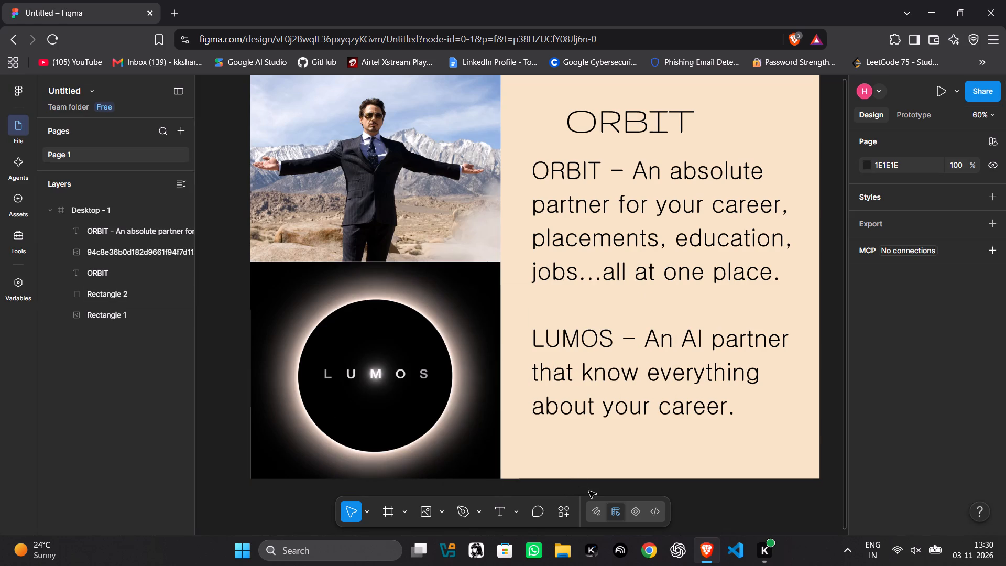
Shorten the LUMOS image to about 633 × 548 so its lower edge meets the frame's bottom edge.
click(461, 455)
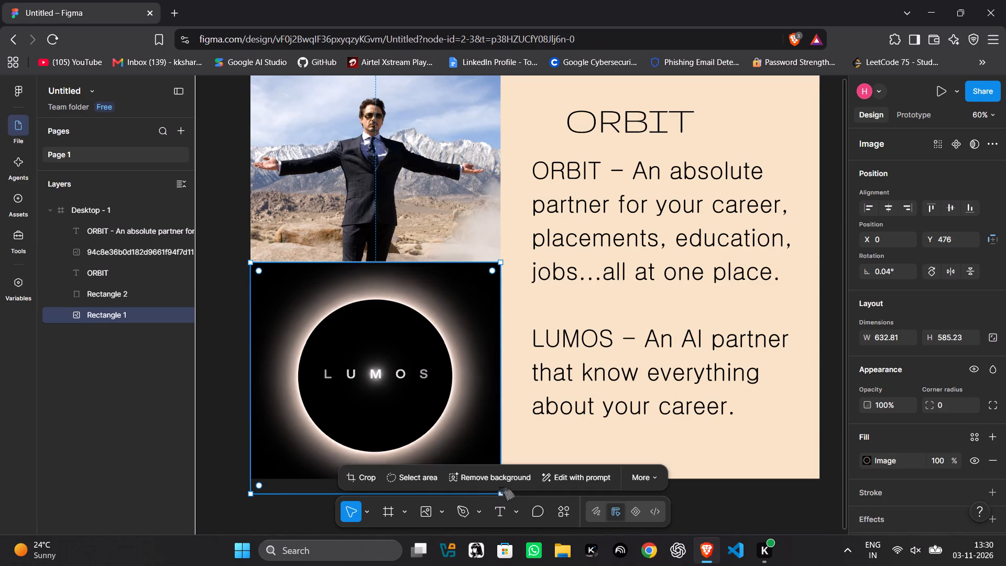
drag(503, 493, 497, 480)
drag(497, 480, 282, 449)
drag(249, 492, 248, 476)
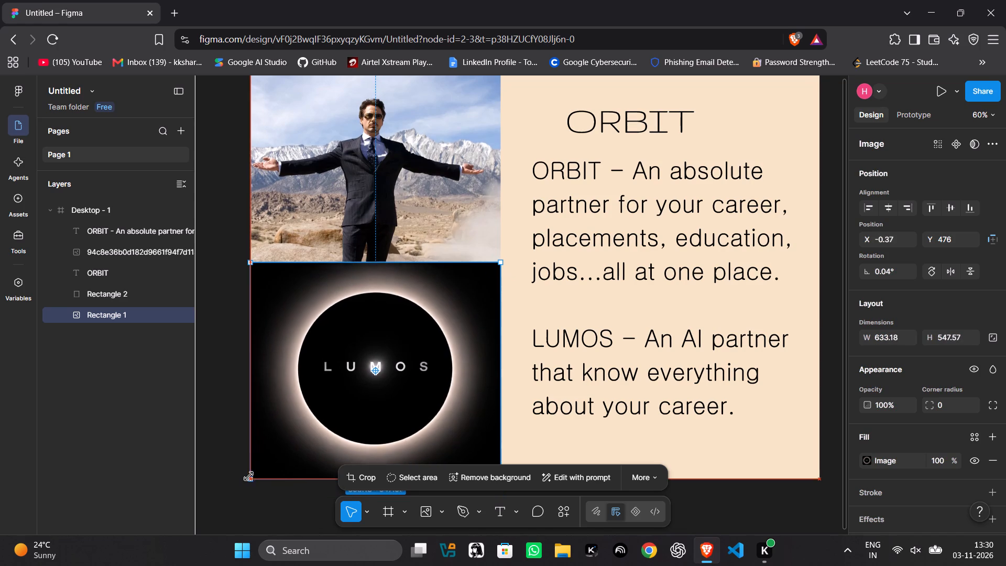
drag(248, 476, 247, 478)
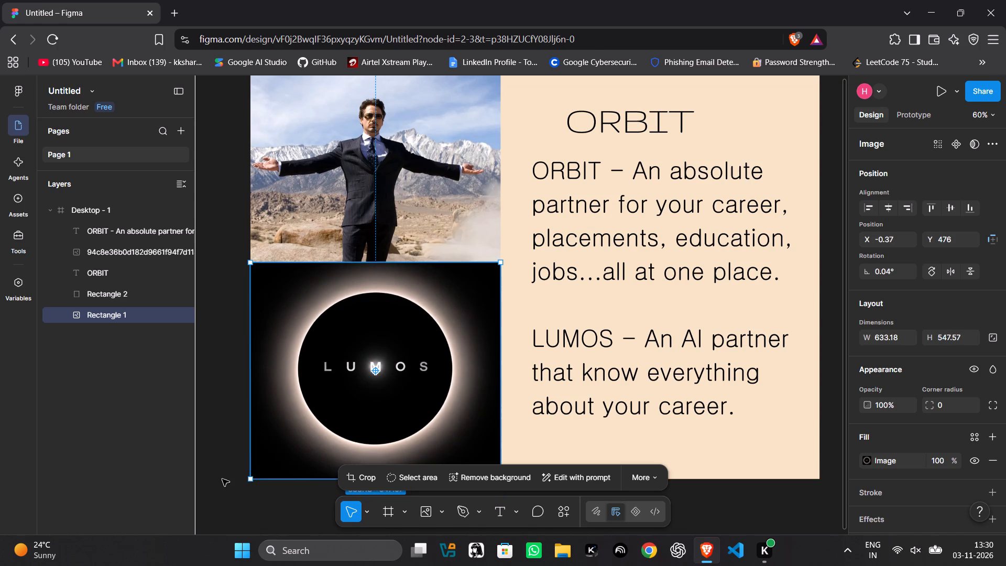
click(222, 479)
click(493, 462)
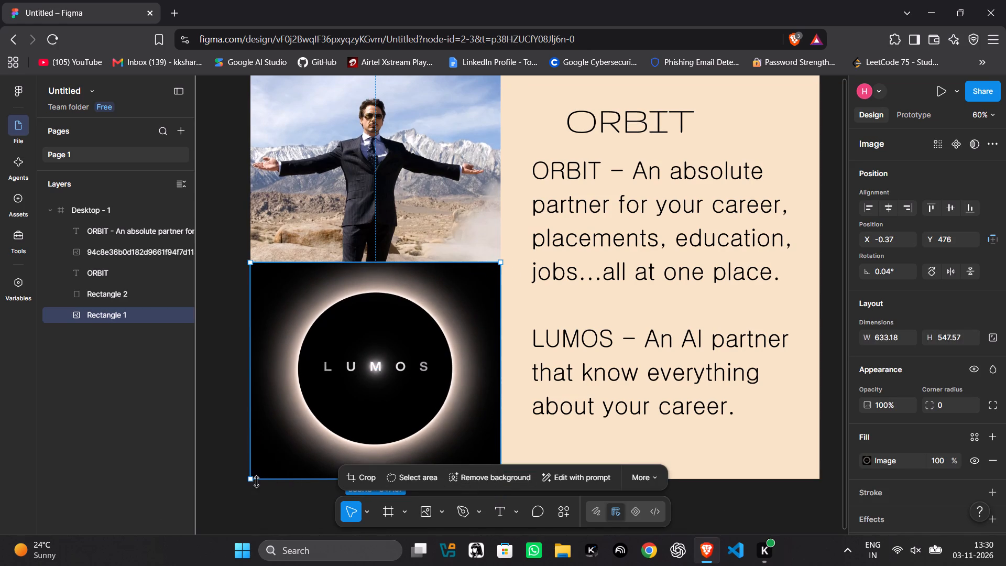
click(253, 481)
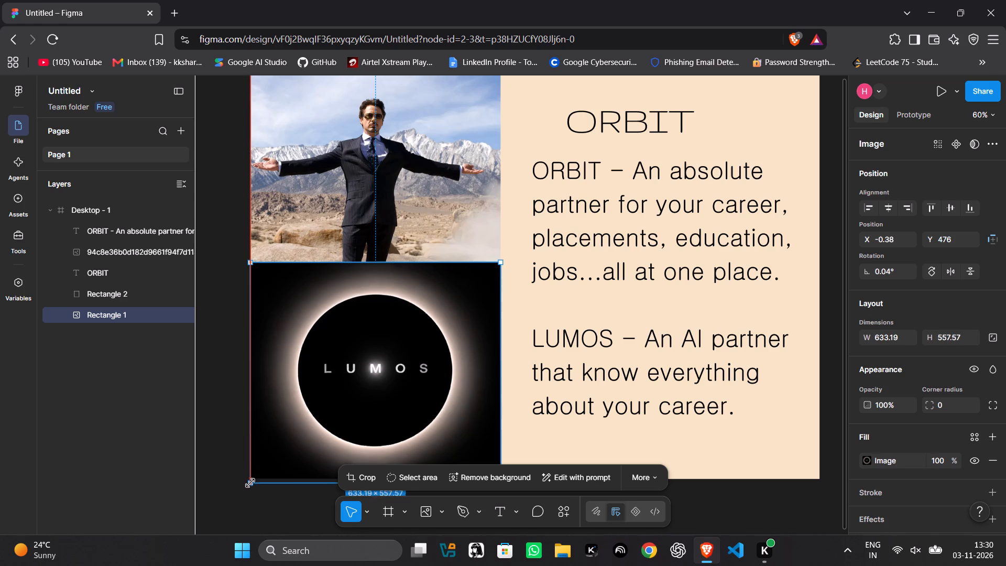
click(249, 492)
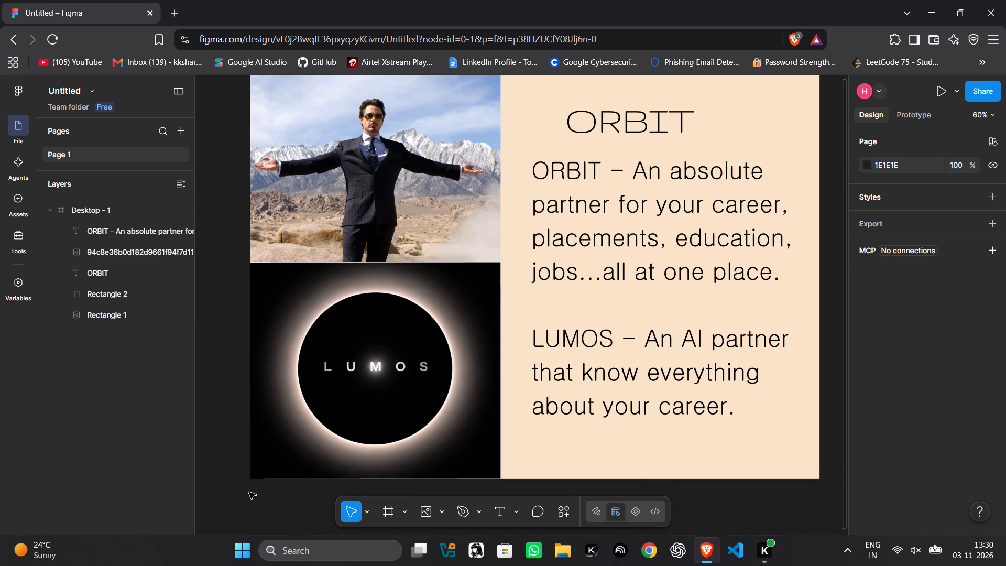
click(835, 407)
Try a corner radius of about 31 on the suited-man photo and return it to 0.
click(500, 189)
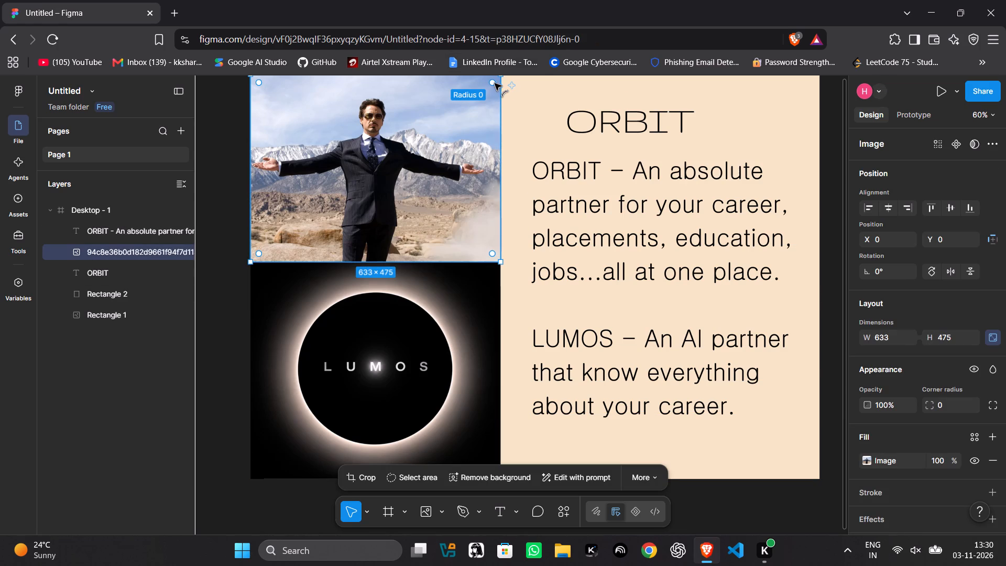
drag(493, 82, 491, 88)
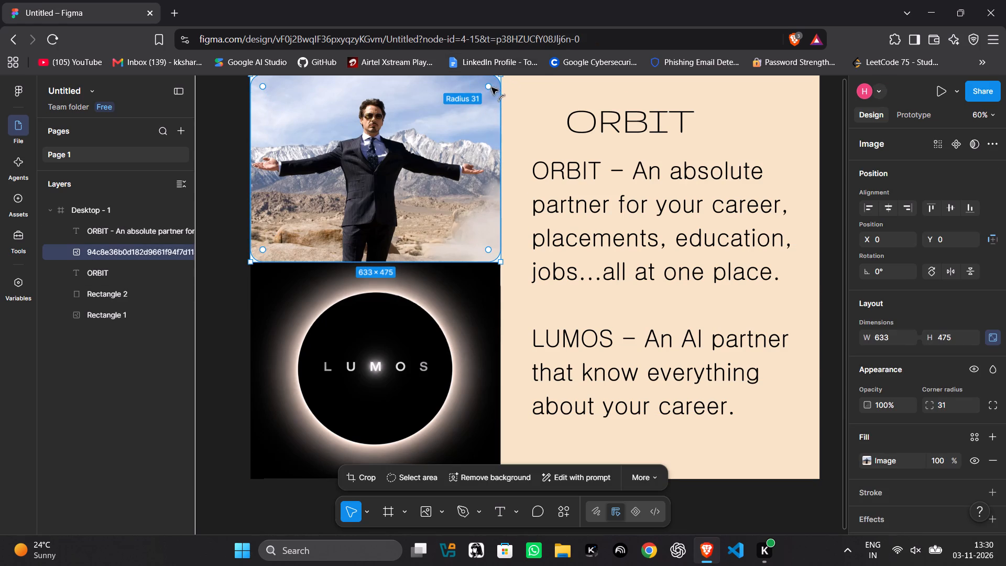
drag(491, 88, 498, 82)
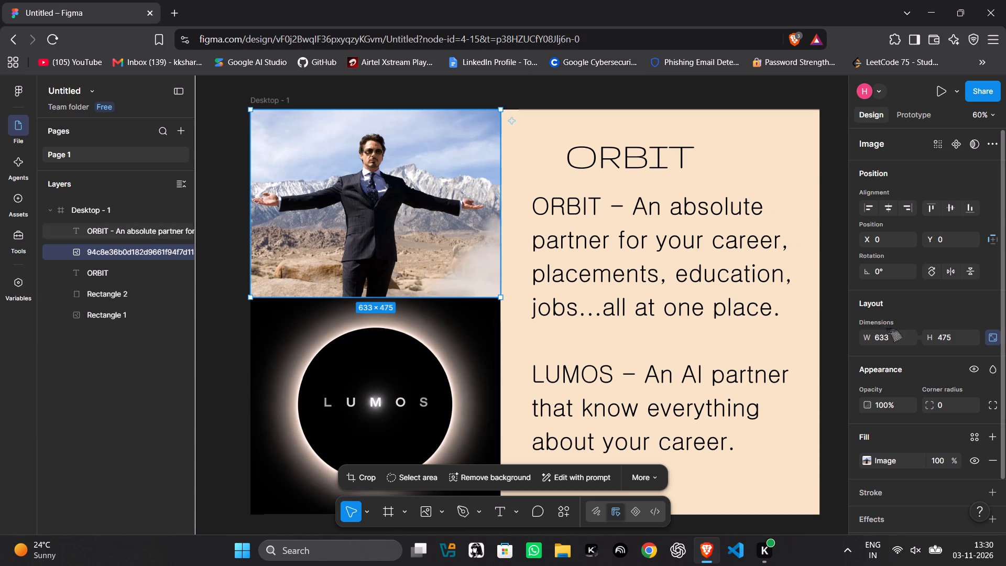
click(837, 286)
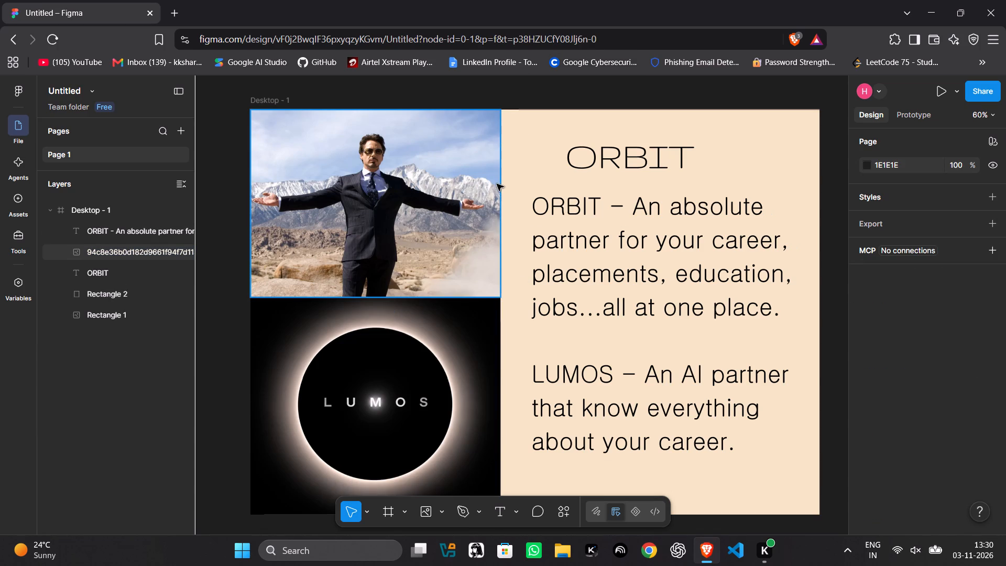
Round all four corners of the peach background rectangle behind the ORBIT text with a large radius.
click(502, 196)
click(561, 205)
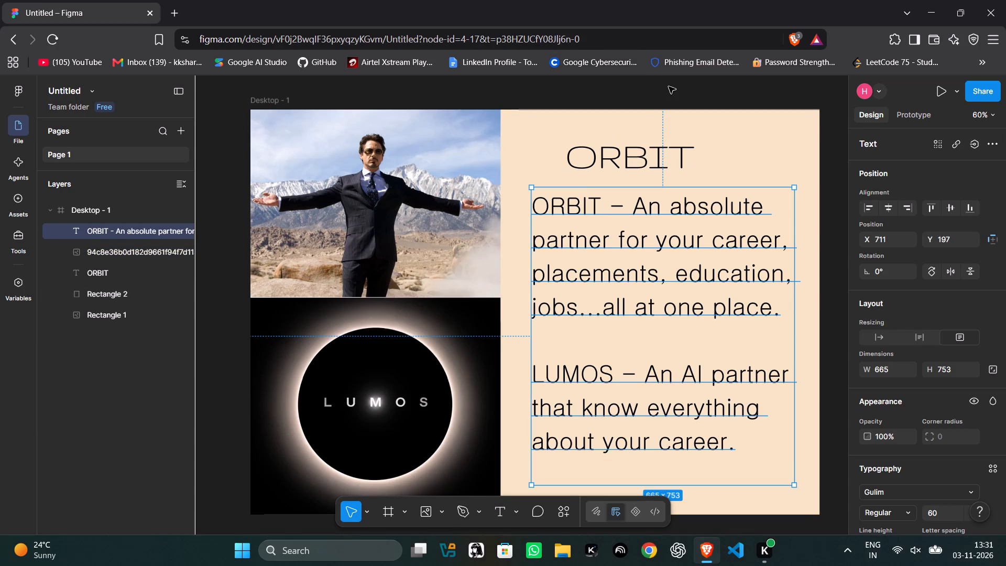
click(698, 143)
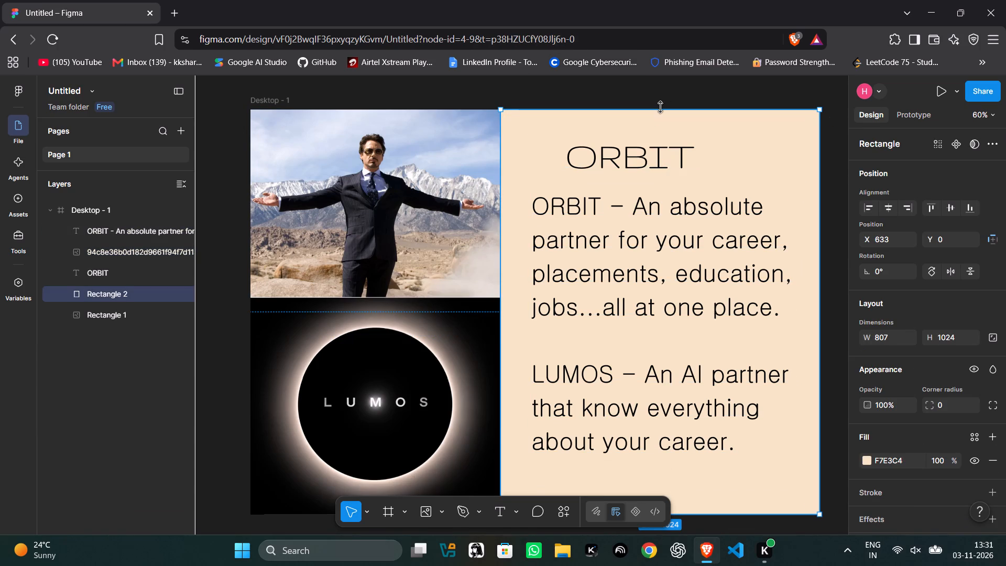
click(510, 119)
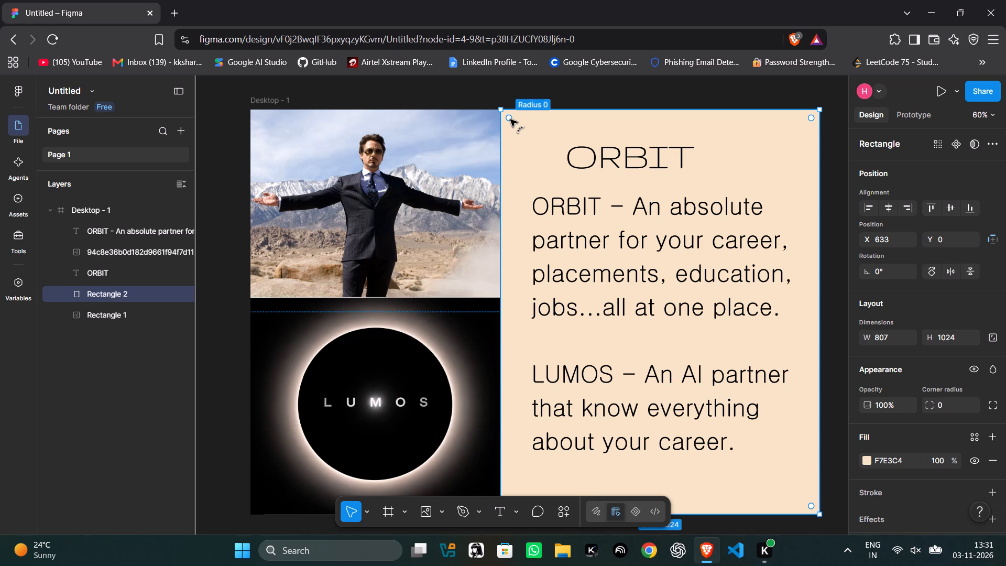
drag(510, 119, 573, 184)
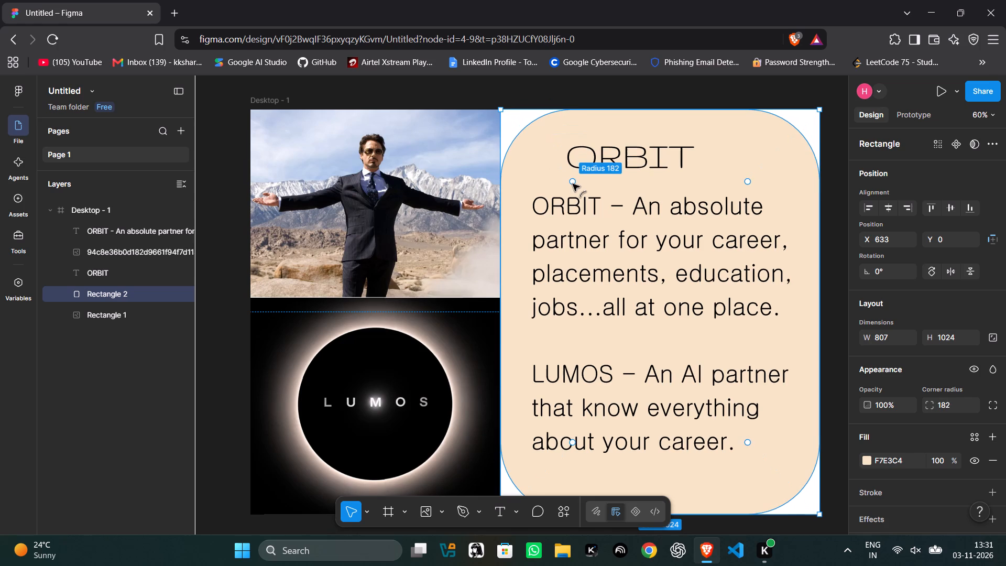
drag(573, 184, 608, 192)
Round the corners of the suited-man photo to a radius of about 162.
click(407, 192)
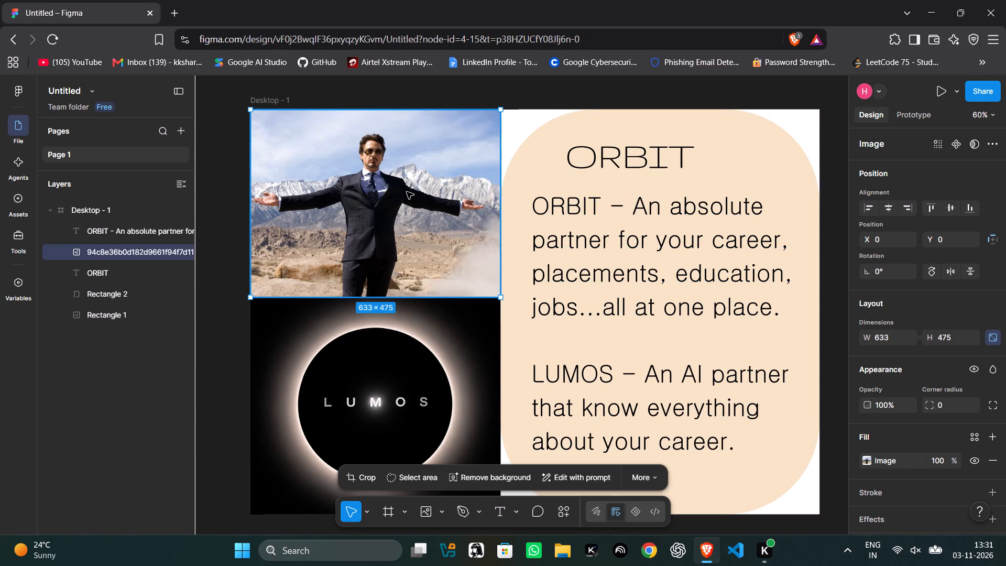
drag(495, 117, 488, 123)
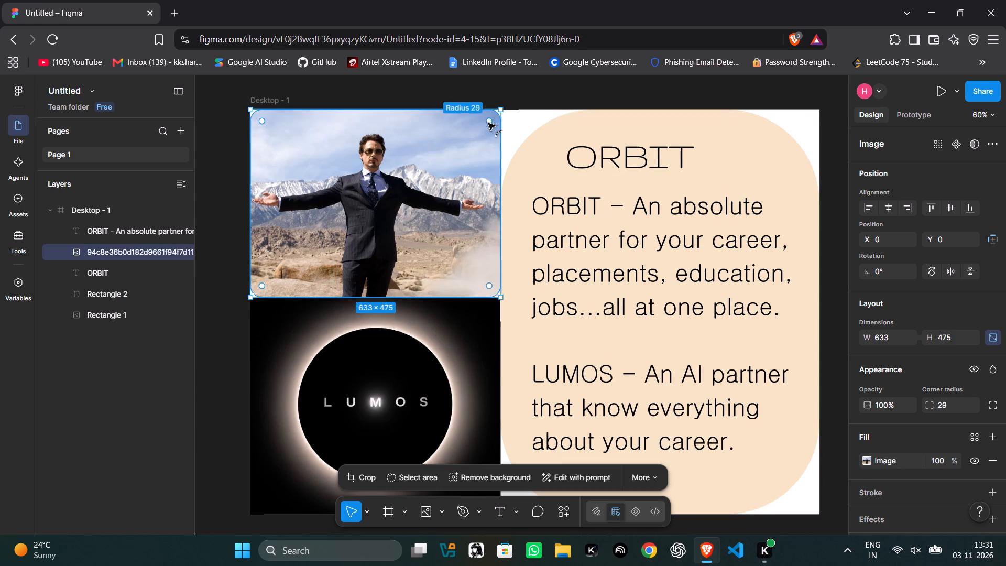
drag(488, 123, 456, 190)
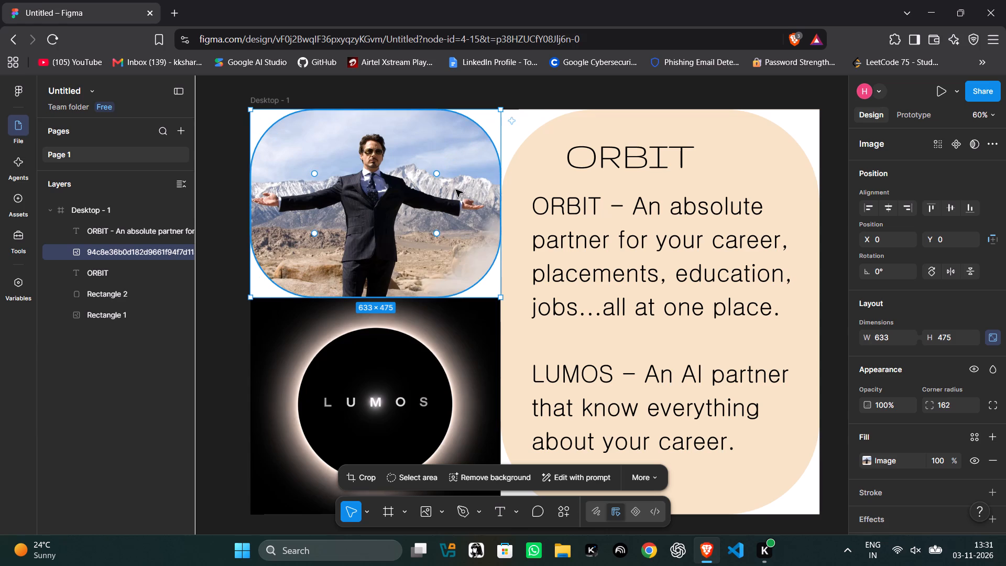
Round the corners of the LUMOS image to a radius of about 234 and deselect it.
click(486, 409)
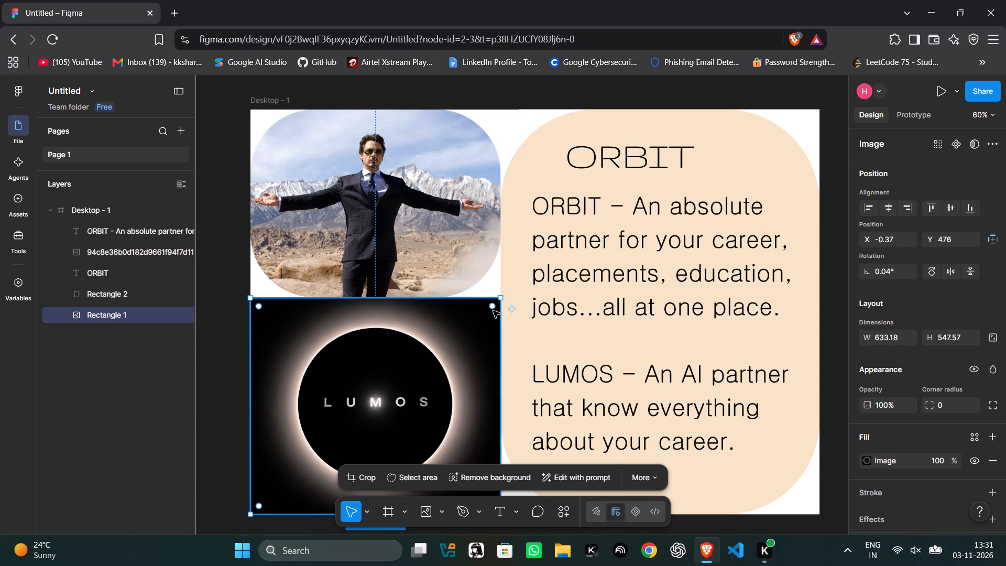
drag(494, 306, 369, 479)
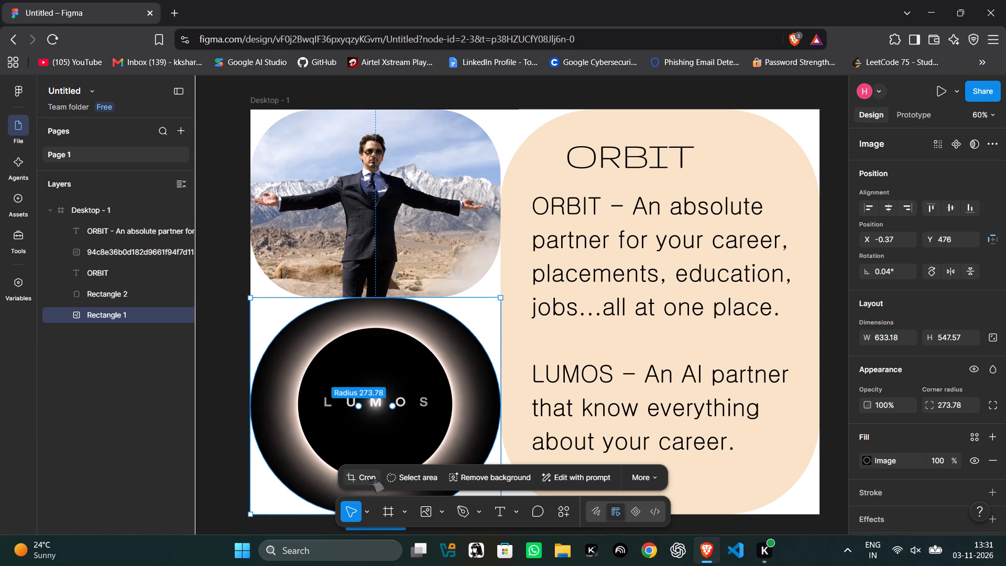
drag(369, 479, 428, 407)
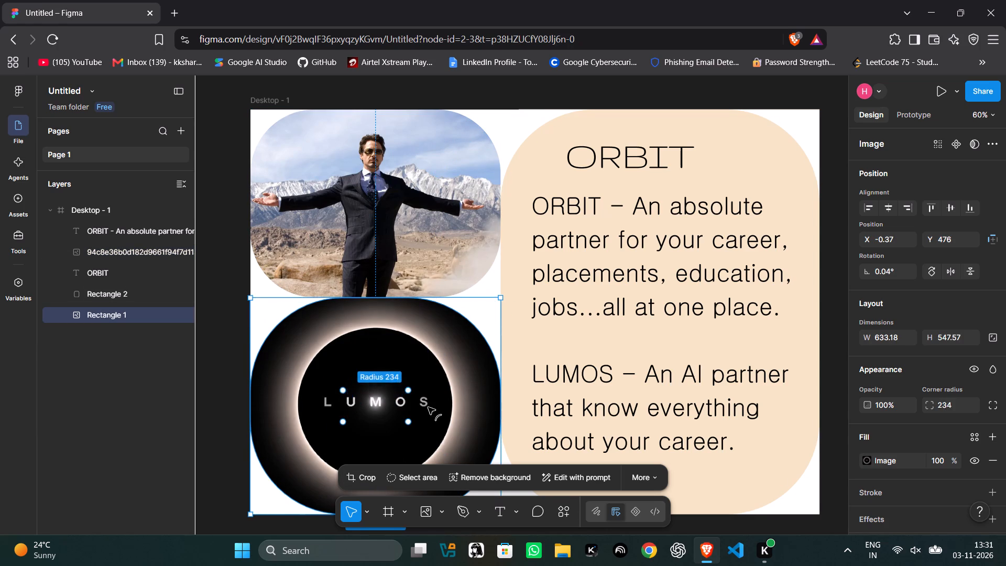
drag(428, 407, 432, 402)
click(486, 288)
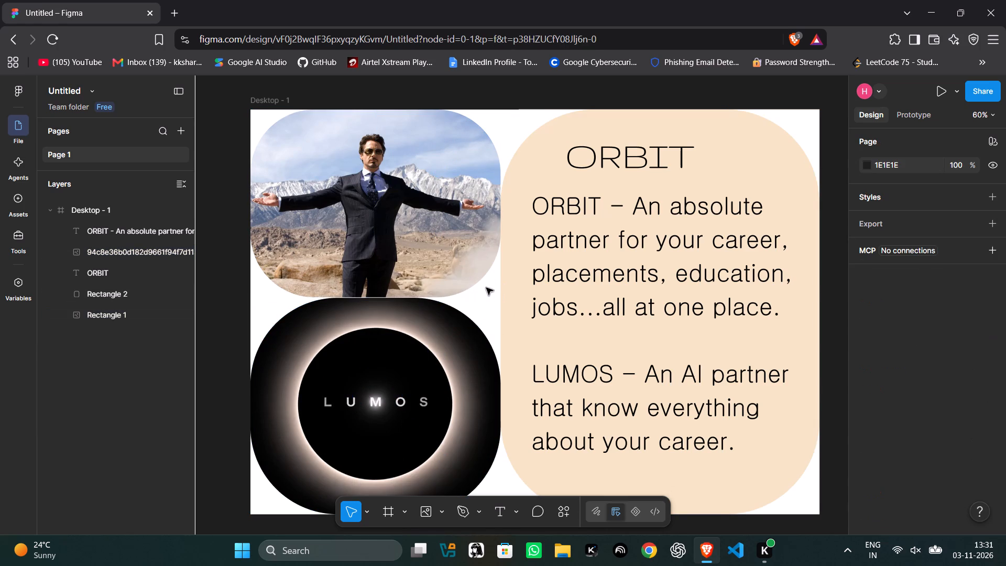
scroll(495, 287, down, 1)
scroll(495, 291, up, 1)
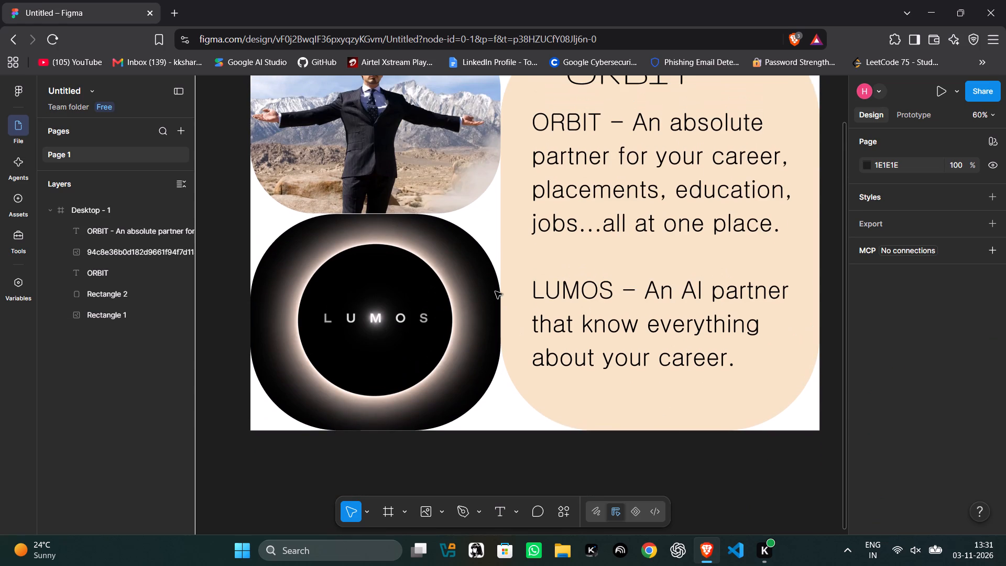
Set the page background colour to black, 000000.
click(494, 231)
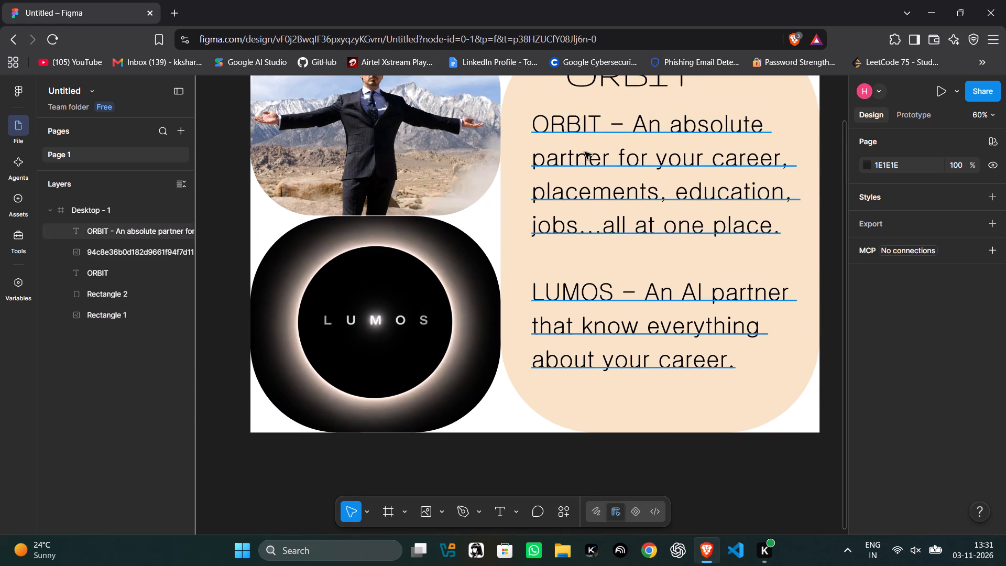
click(868, 163)
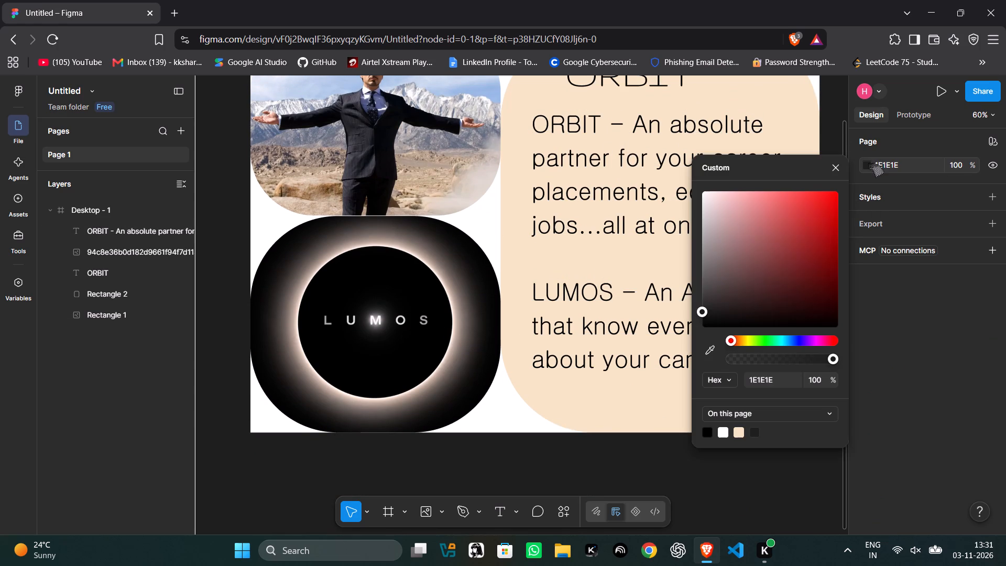
click(725, 254)
drag(725, 254, 706, 298)
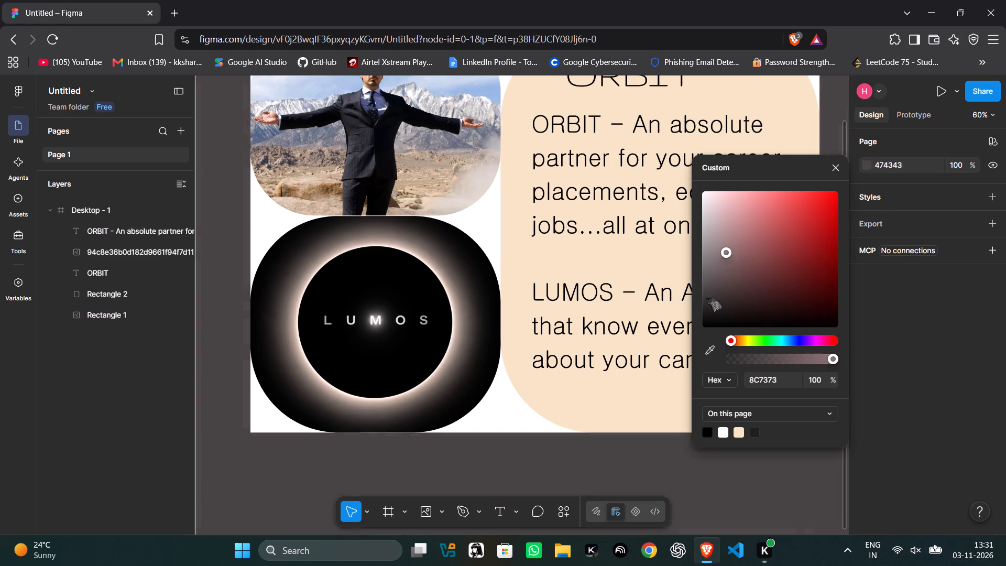
drag(706, 298, 711, 352)
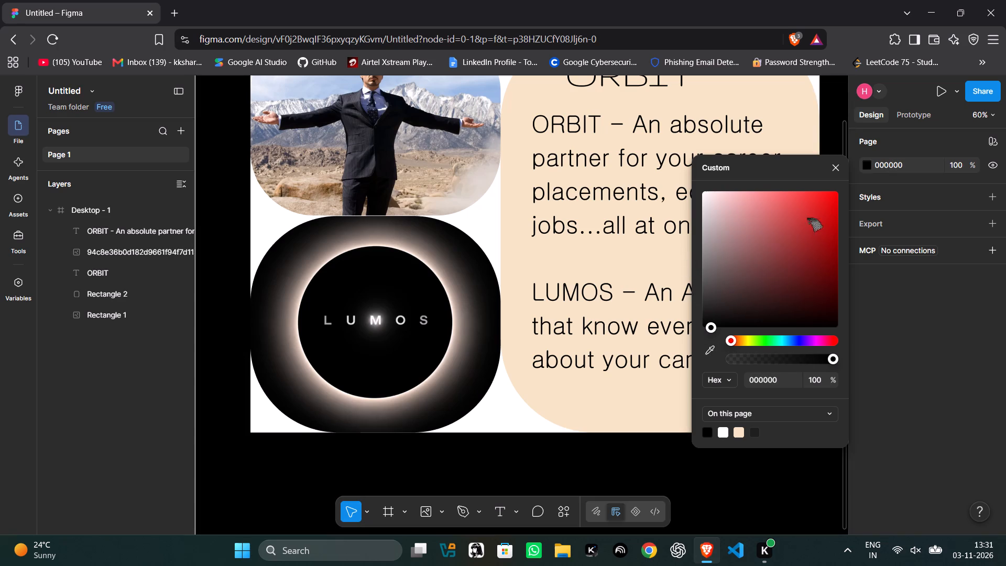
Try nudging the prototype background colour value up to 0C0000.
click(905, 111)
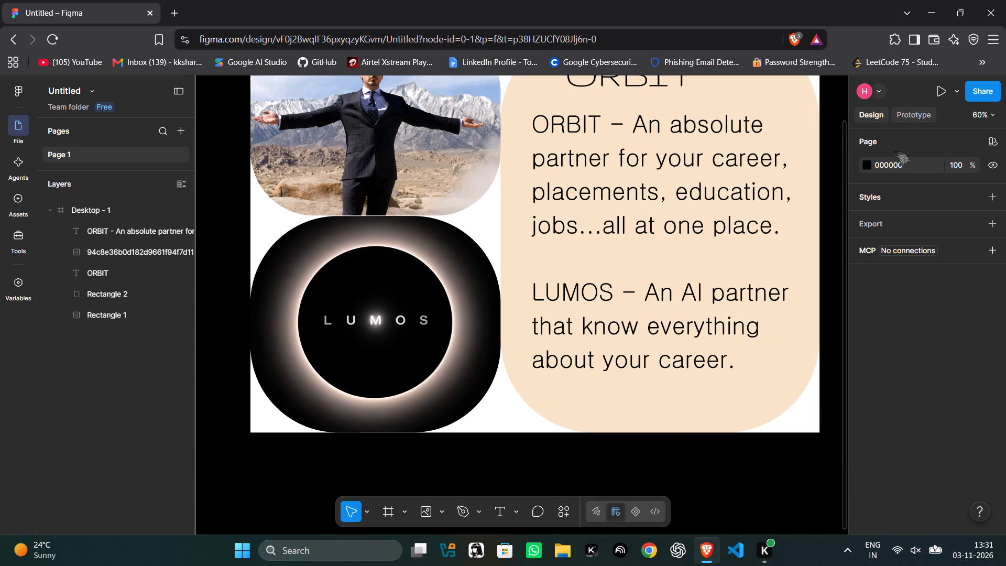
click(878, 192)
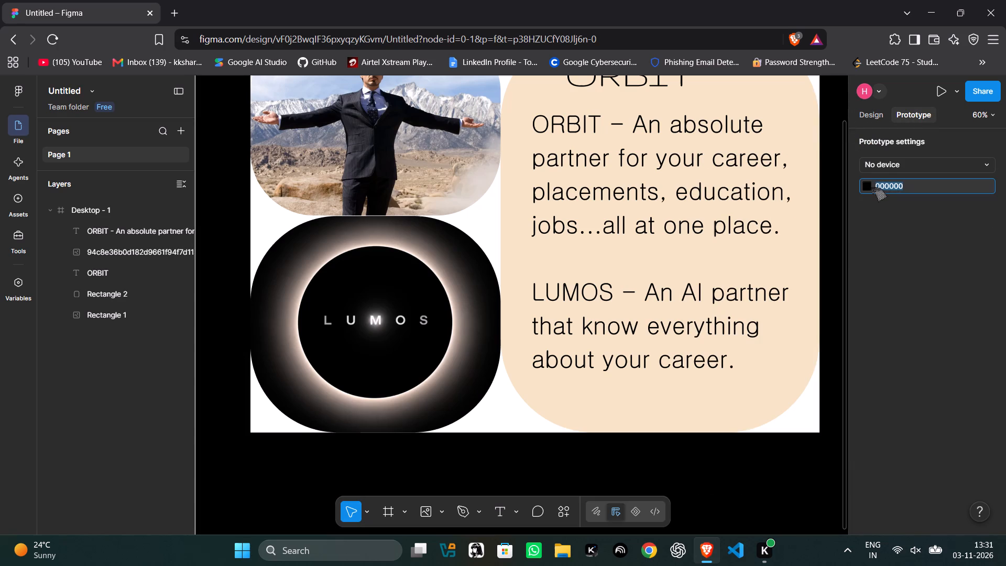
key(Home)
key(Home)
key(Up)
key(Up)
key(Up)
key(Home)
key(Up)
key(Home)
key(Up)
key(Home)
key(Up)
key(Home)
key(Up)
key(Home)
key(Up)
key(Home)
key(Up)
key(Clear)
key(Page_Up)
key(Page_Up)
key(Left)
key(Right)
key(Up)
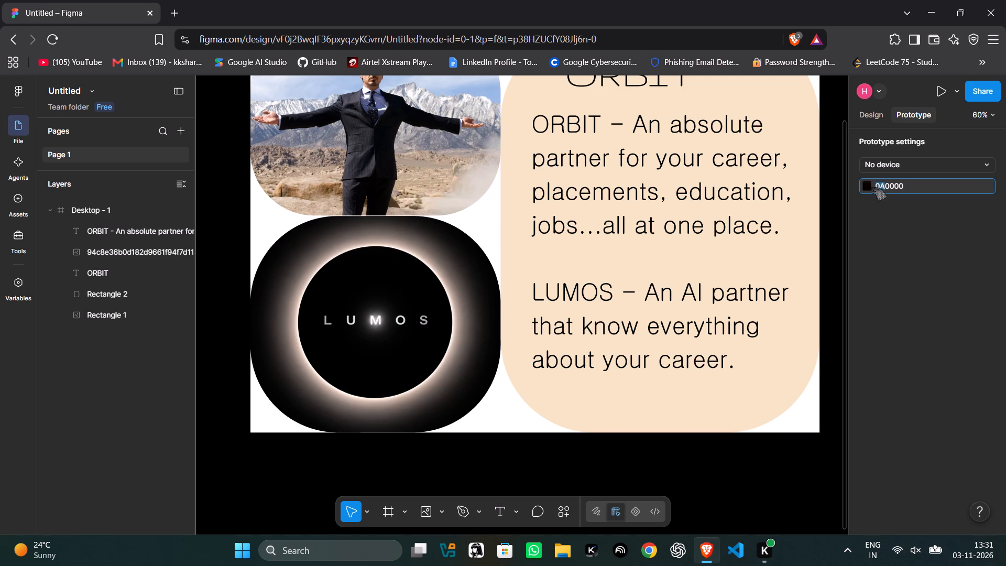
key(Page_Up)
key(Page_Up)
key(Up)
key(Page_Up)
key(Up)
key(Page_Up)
Set the prototype background colour to the pink shade E29292.
click(869, 184)
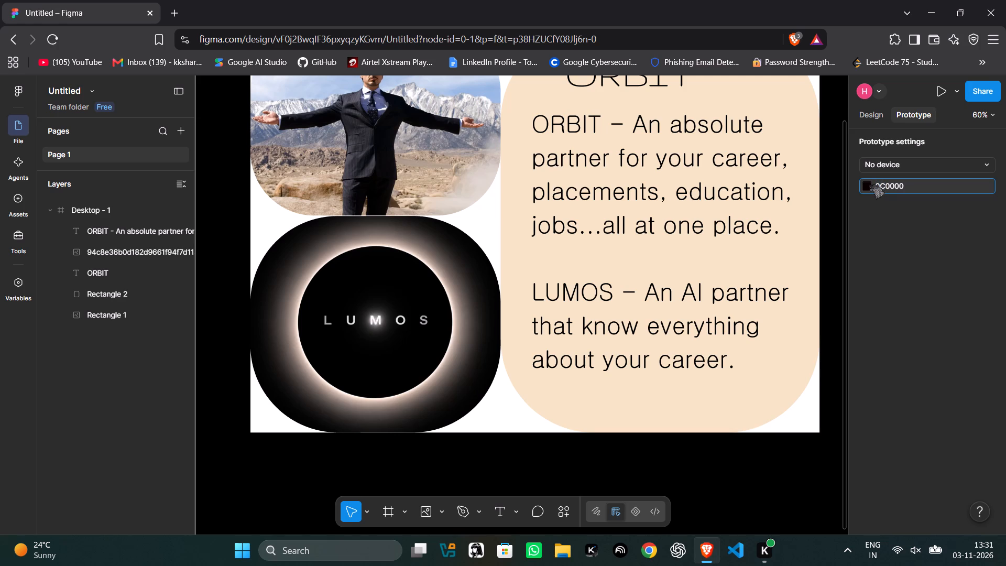
click(869, 184)
click(763, 239)
drag(763, 239, 750, 228)
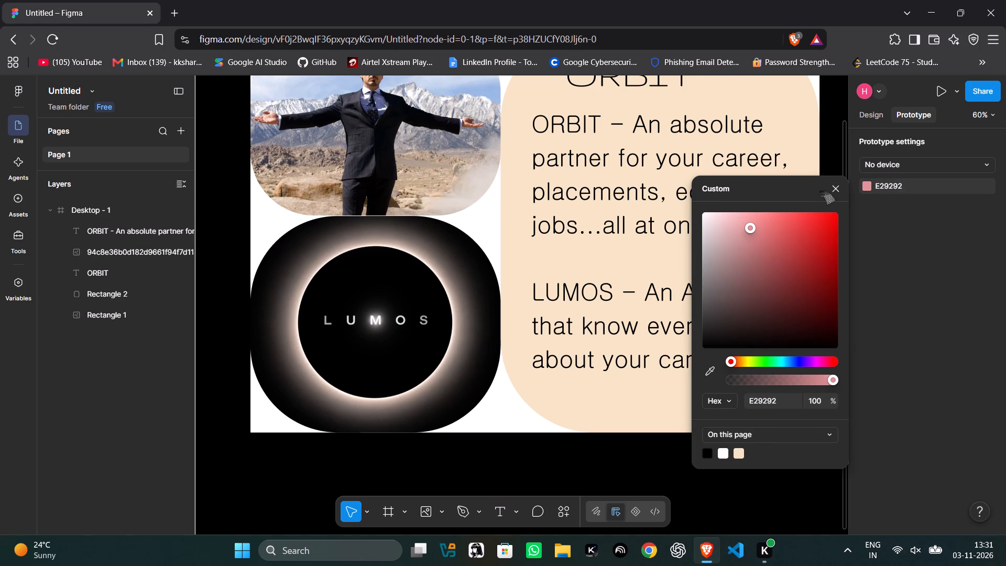
click(832, 189)
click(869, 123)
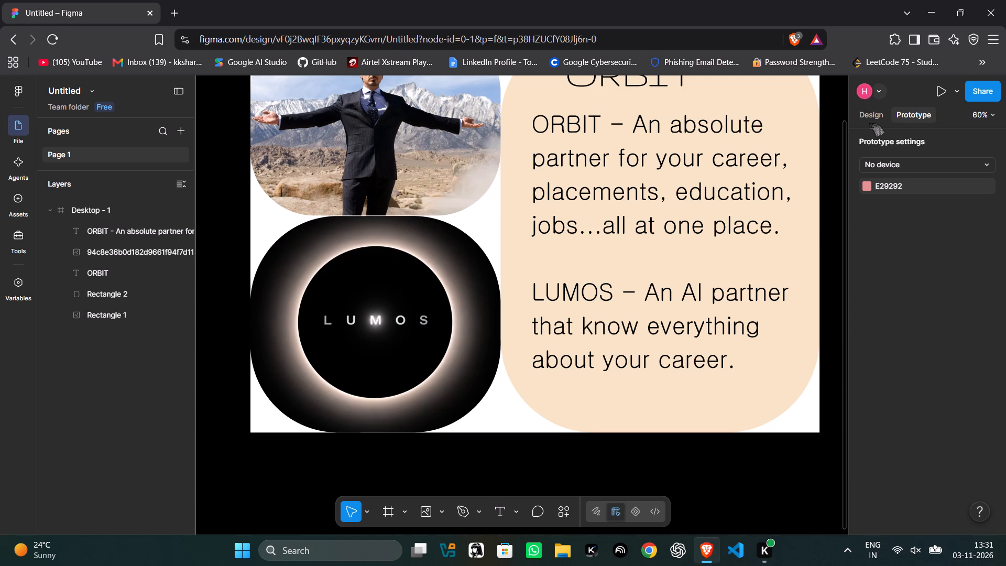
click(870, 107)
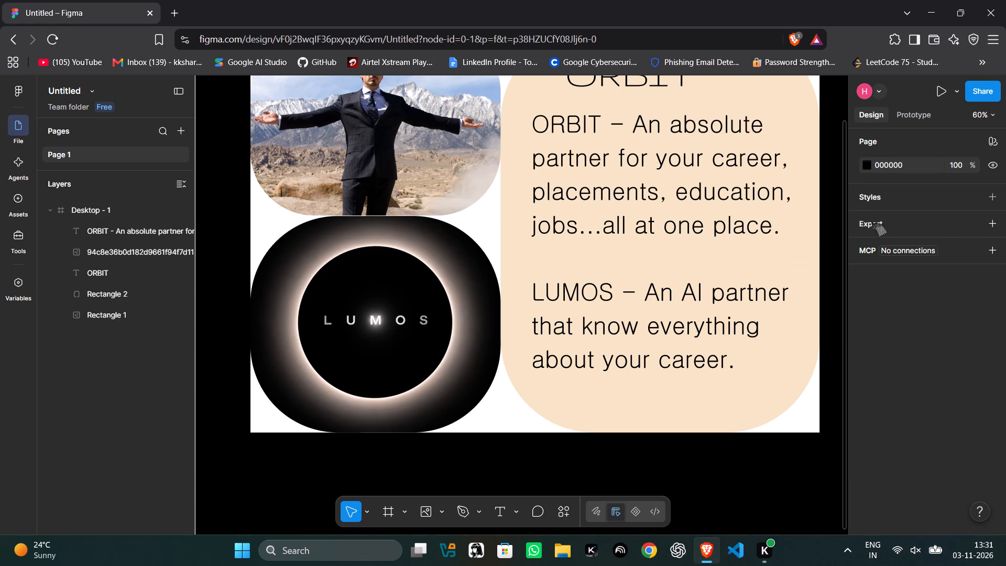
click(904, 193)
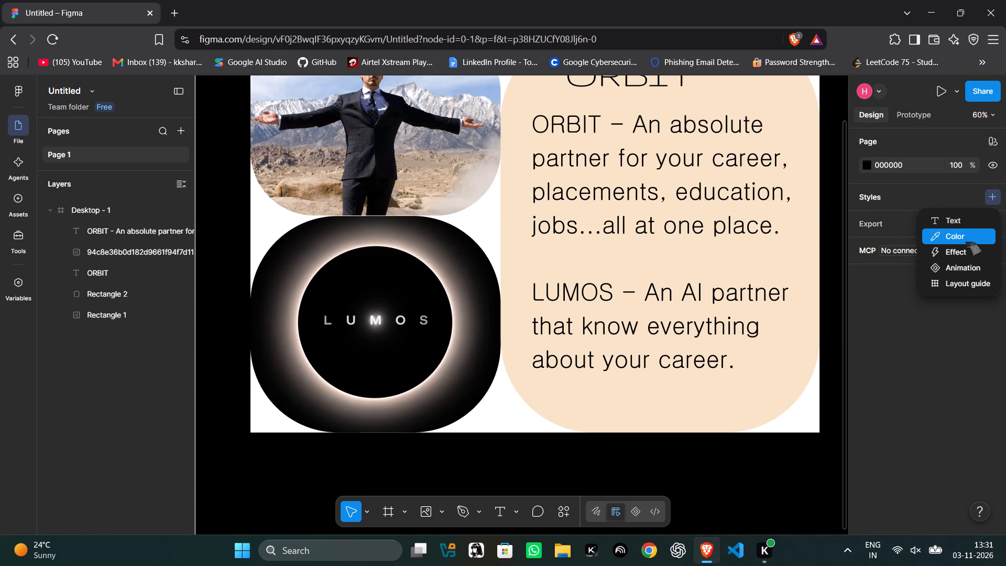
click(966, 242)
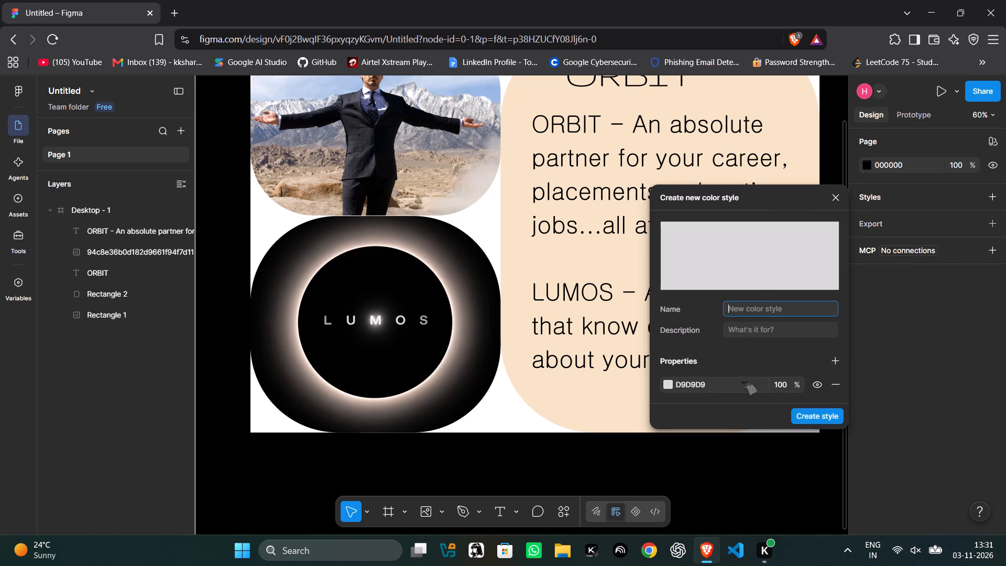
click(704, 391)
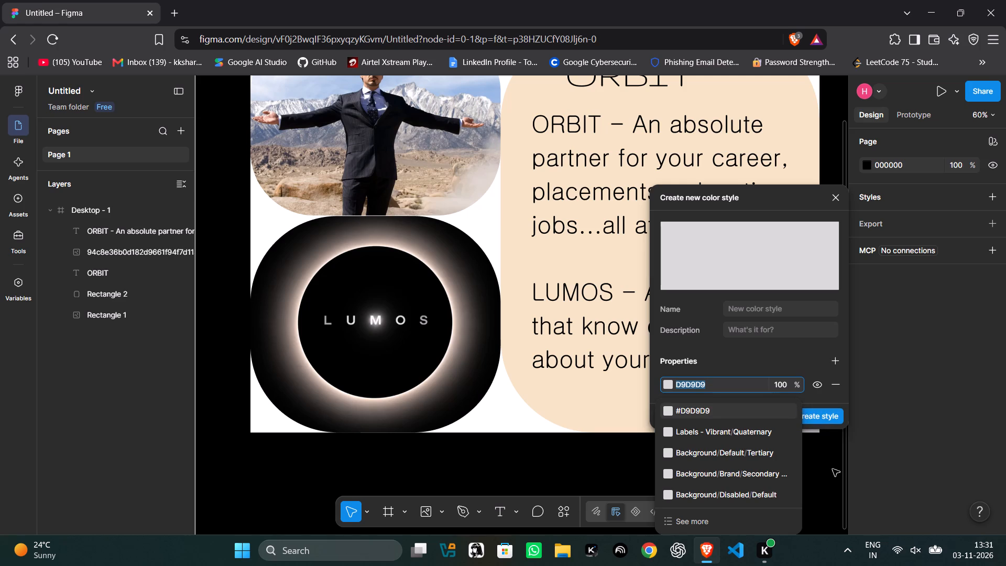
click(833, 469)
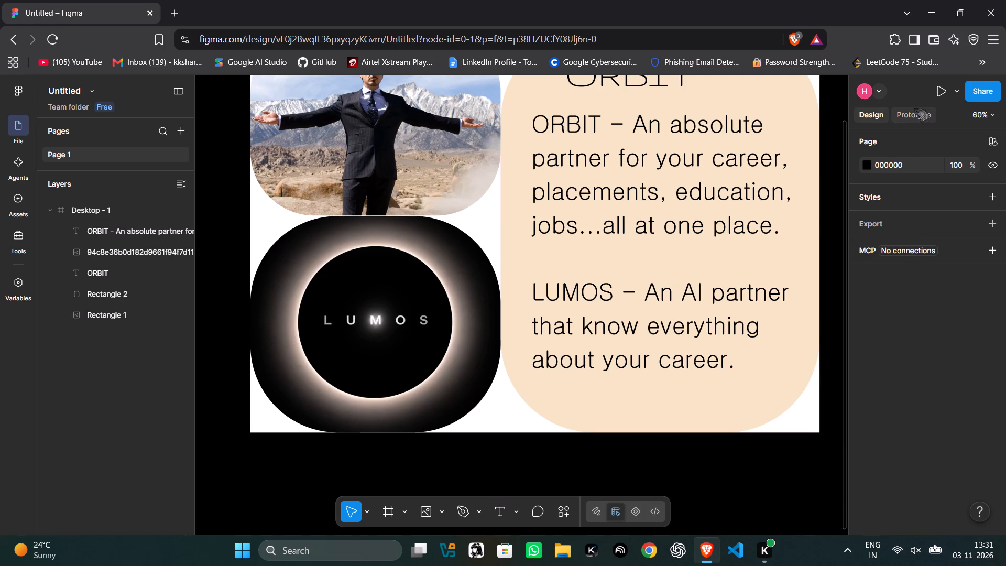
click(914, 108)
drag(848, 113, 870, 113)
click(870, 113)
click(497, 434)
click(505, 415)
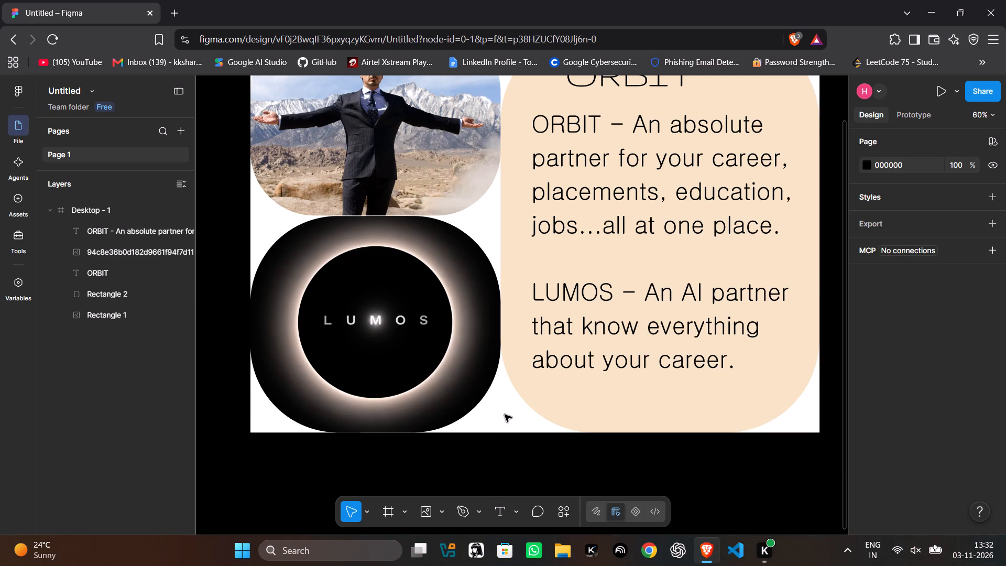
Change the fill of the Desktop - 1 frame to black, 000000, and deselect the frame.
click(93, 217)
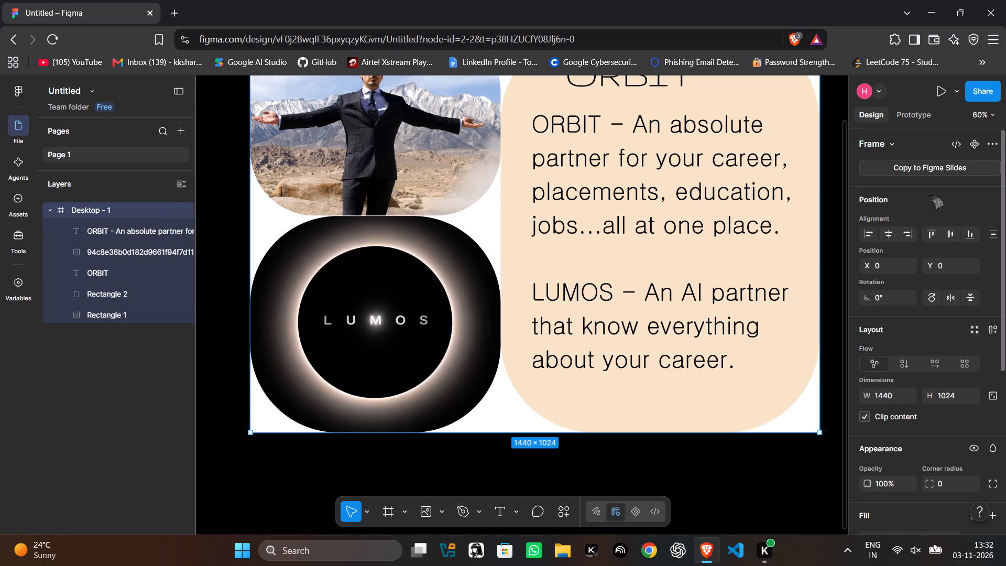
scroll(928, 195, down, 1)
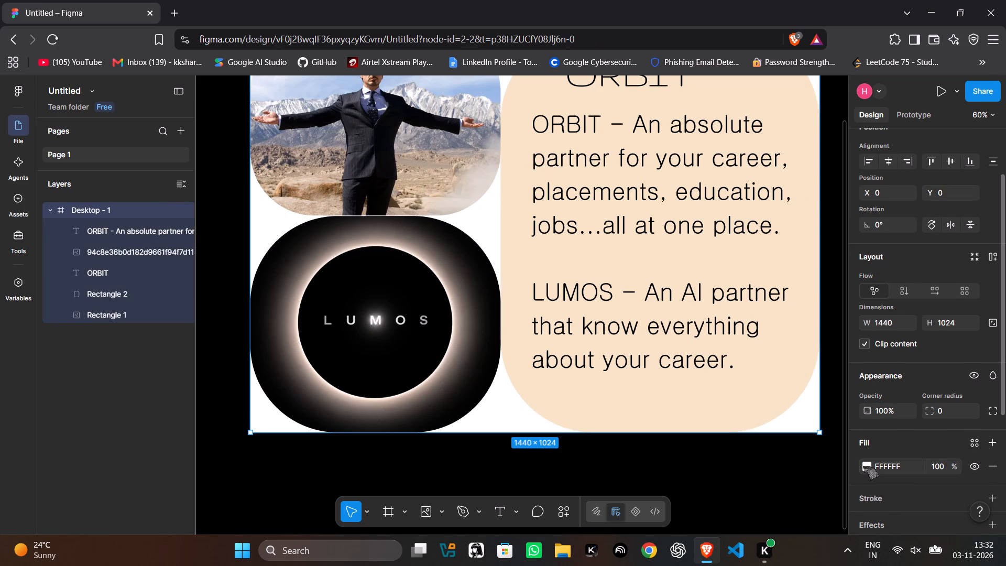
click(863, 466)
click(751, 287)
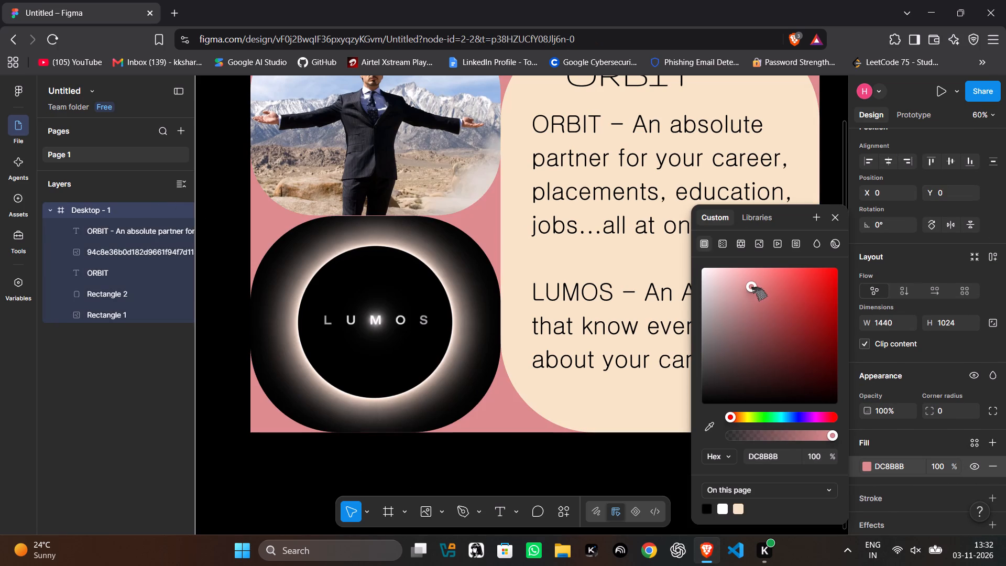
drag(751, 287, 735, 410)
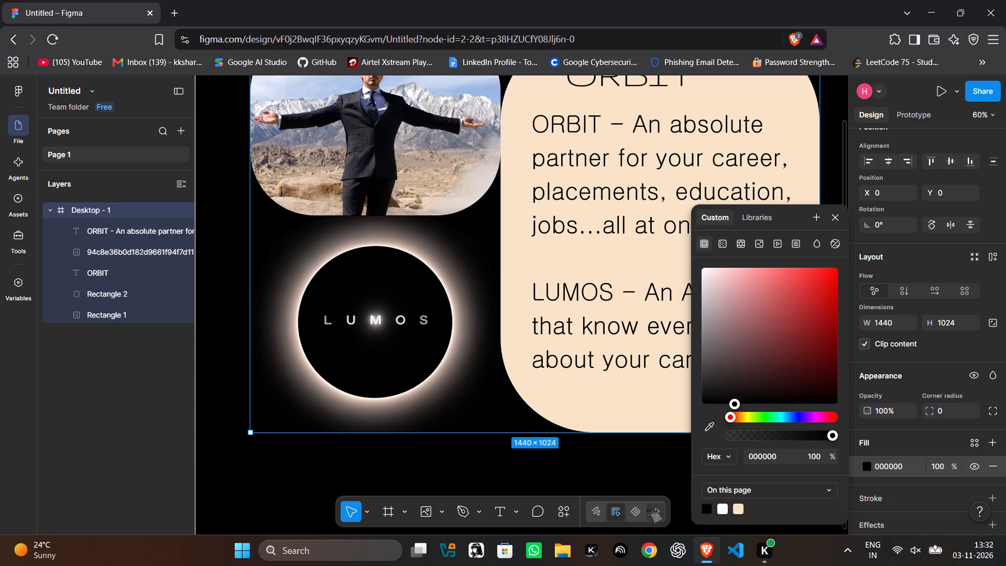
click(655, 461)
Shrink the suited-man photo proportionally to slightly under 580 × 435, keeping its top-left corner in place, and deselect it.
scroll(655, 461, up, 2)
scroll(655, 461, down, 3)
scroll(655, 461, up, 3)
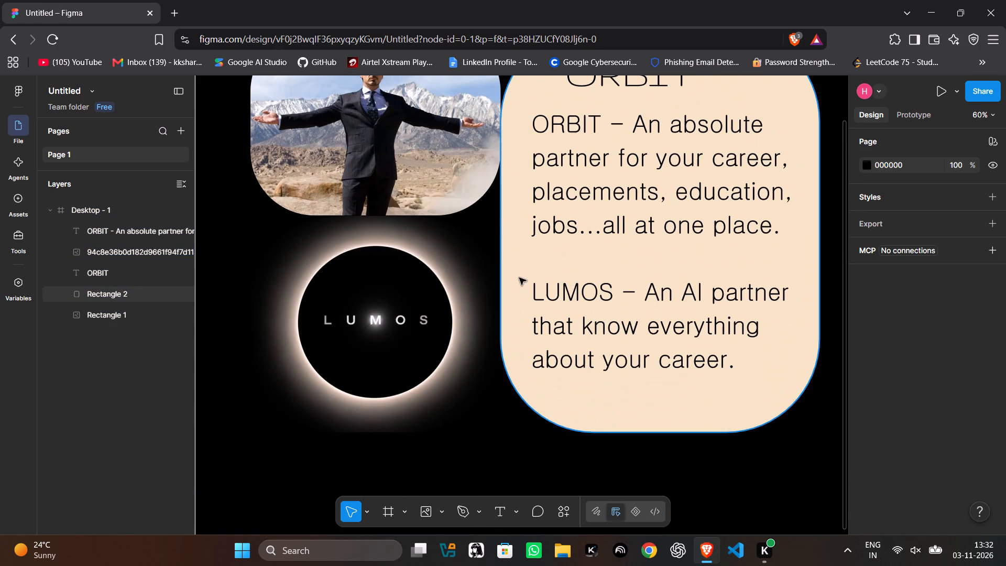
scroll(516, 303, up, 1)
click(472, 278)
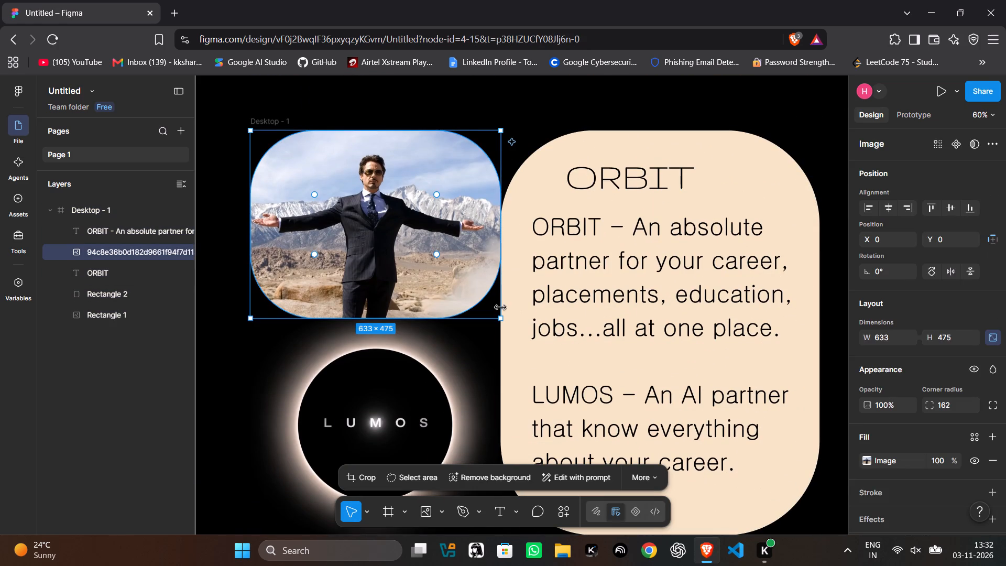
drag(500, 321, 451, 301)
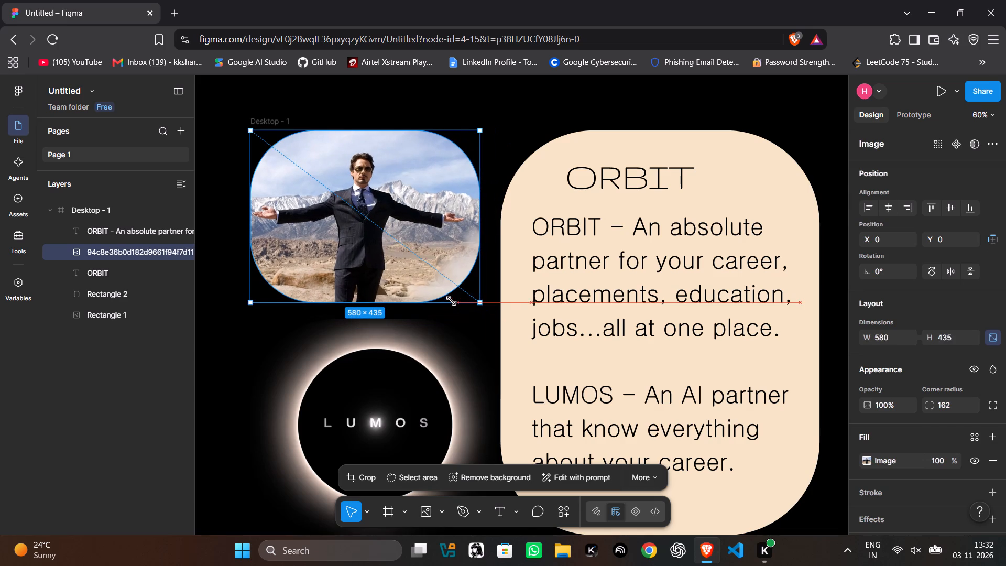
drag(451, 301, 444, 297)
click(663, 103)
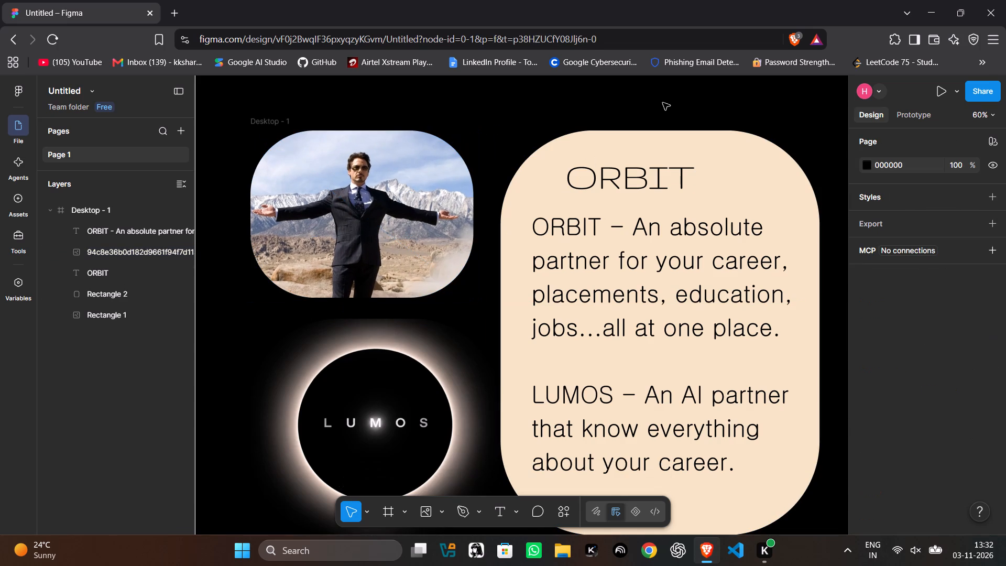
Move the LUMOS image horizontally to X -35 so it is centred beneath the suited-man photo, and deselect it.
scroll(663, 103, down, 1)
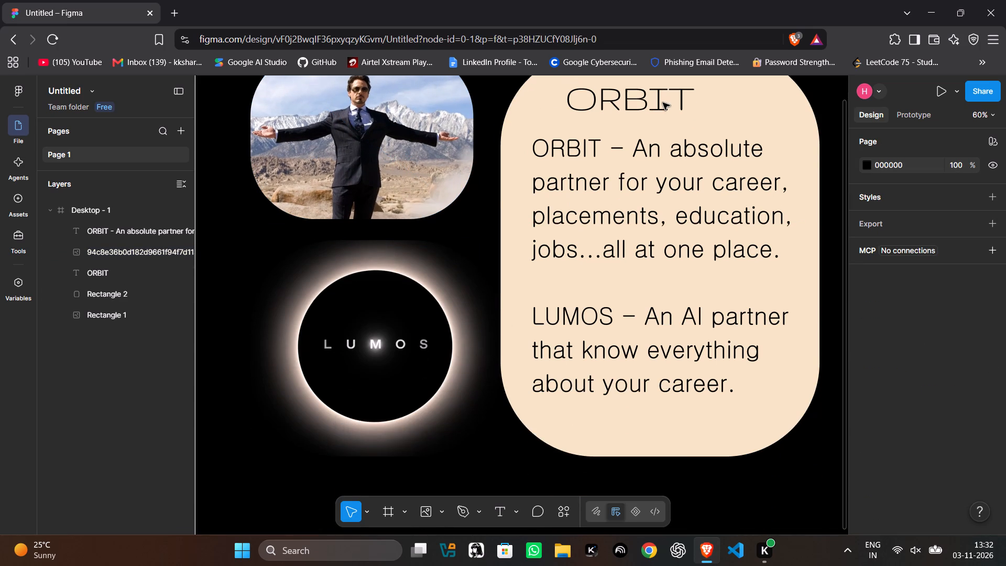
scroll(663, 103, down, 1)
scroll(653, 122, up, 1)
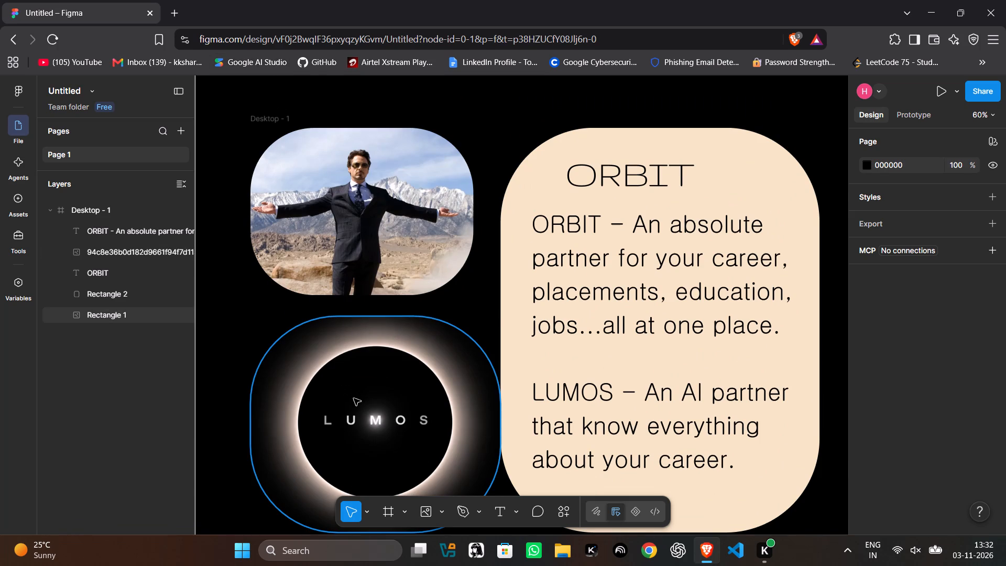
drag(354, 398, 342, 398)
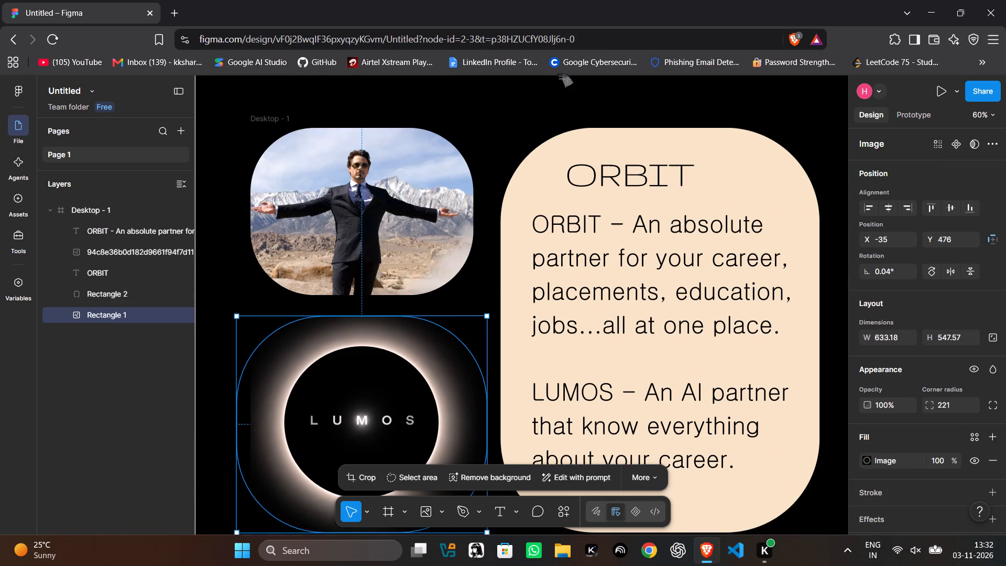
click(542, 109)
Examine the whole black layout, including both images and the peach text block.
scroll(542, 109, down, 1)
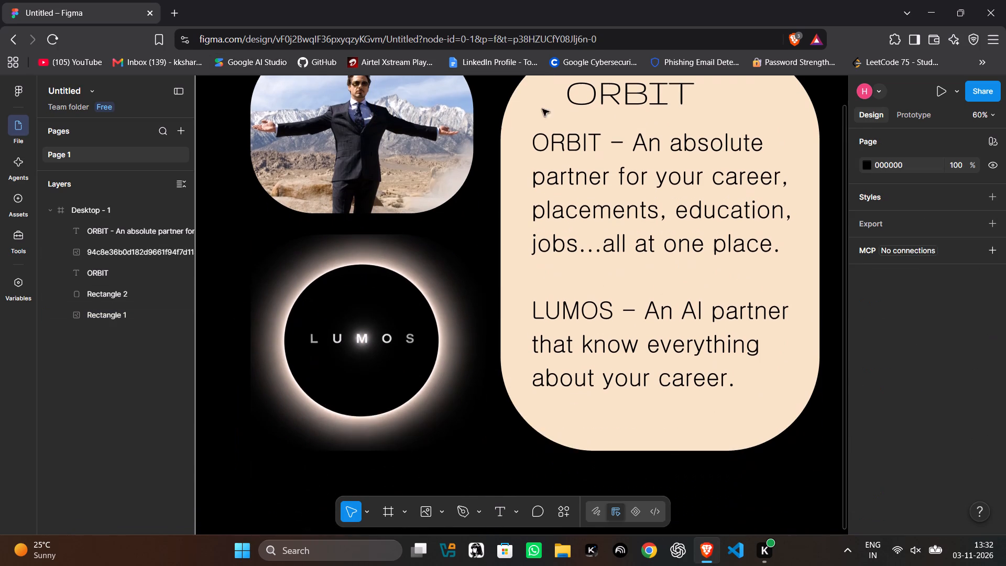
scroll(542, 109, down, 1)
scroll(535, 242, up, 5)
scroll(535, 242, down, 4)
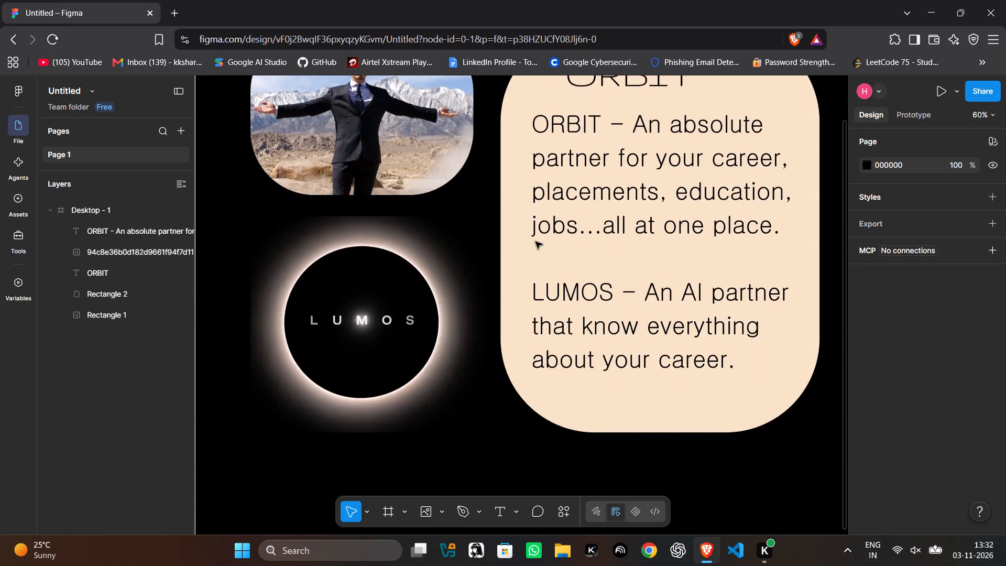
scroll(535, 242, down, 12)
scroll(535, 242, up, 15)
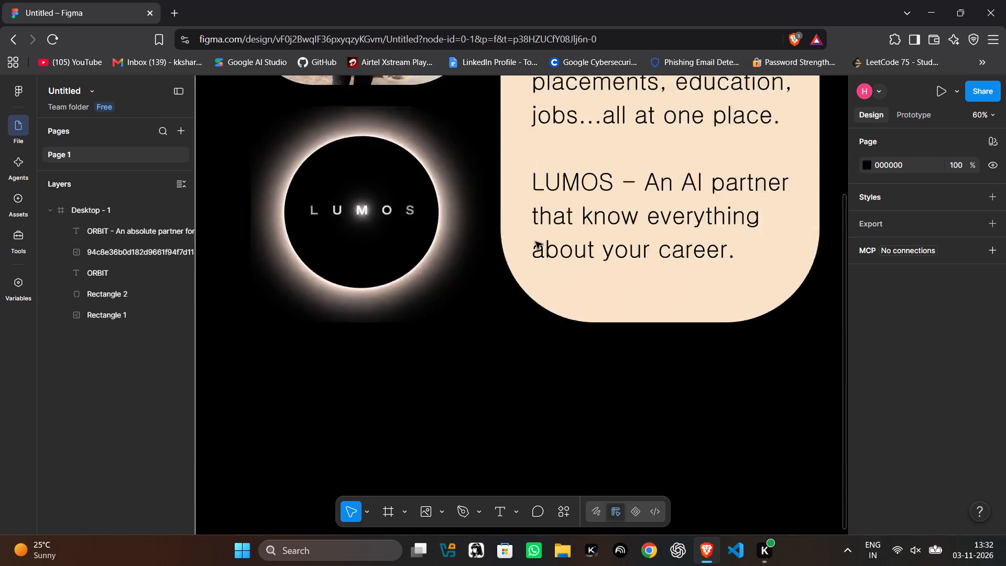
scroll(535, 242, up, 2)
scroll(535, 242, down, 6)
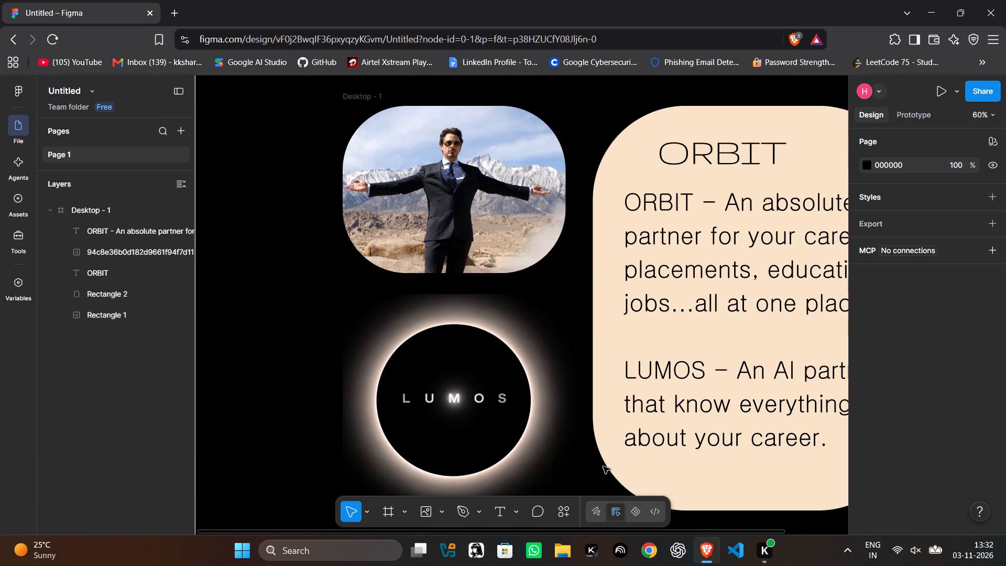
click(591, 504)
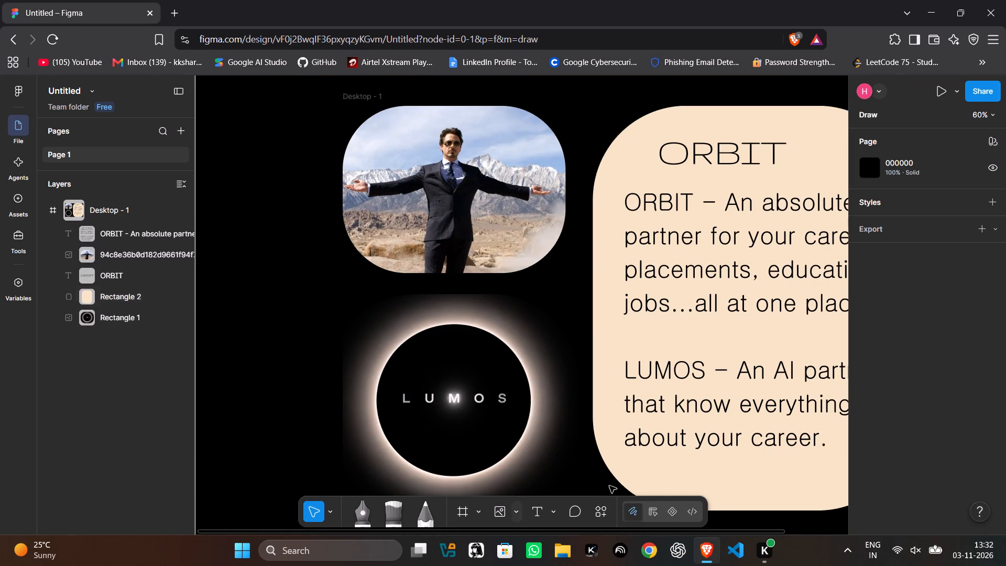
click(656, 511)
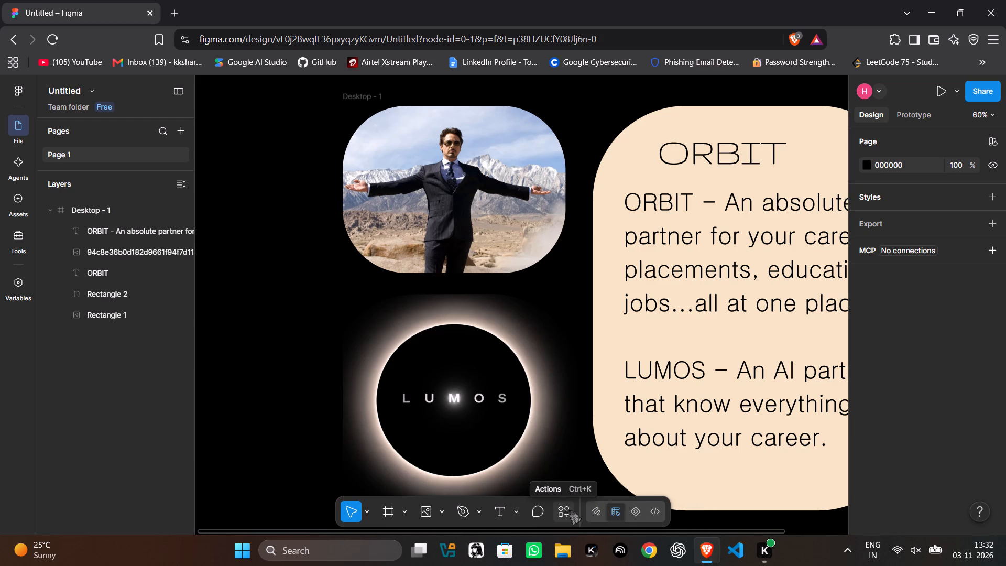
Switch the file from Design mode to Motion mode.
click(370, 514)
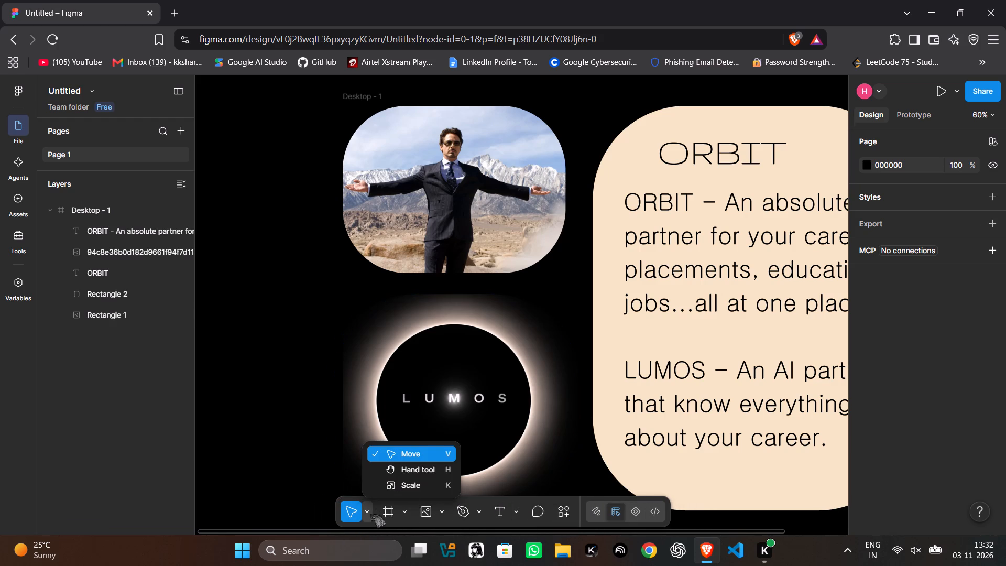
click(636, 511)
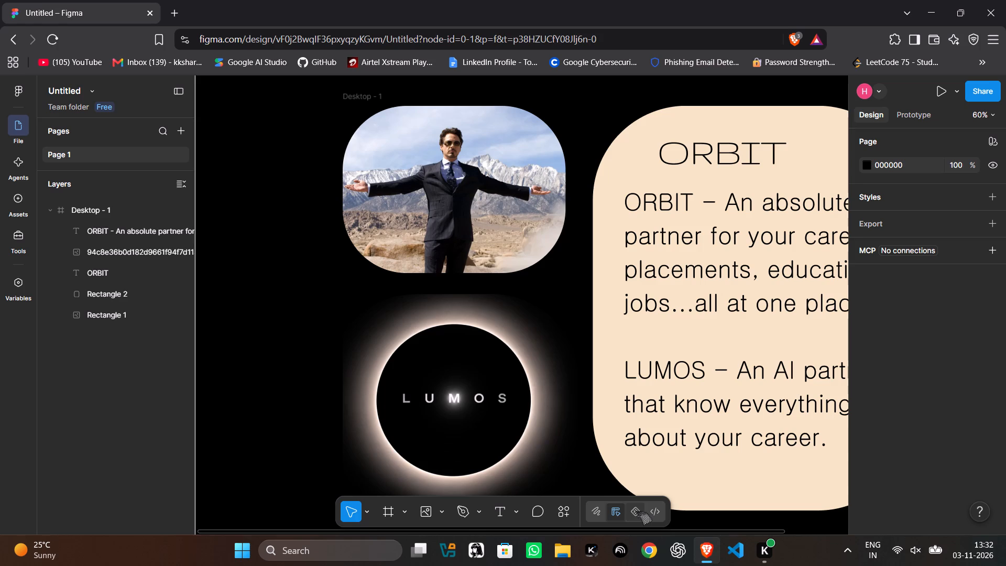
click(636, 511)
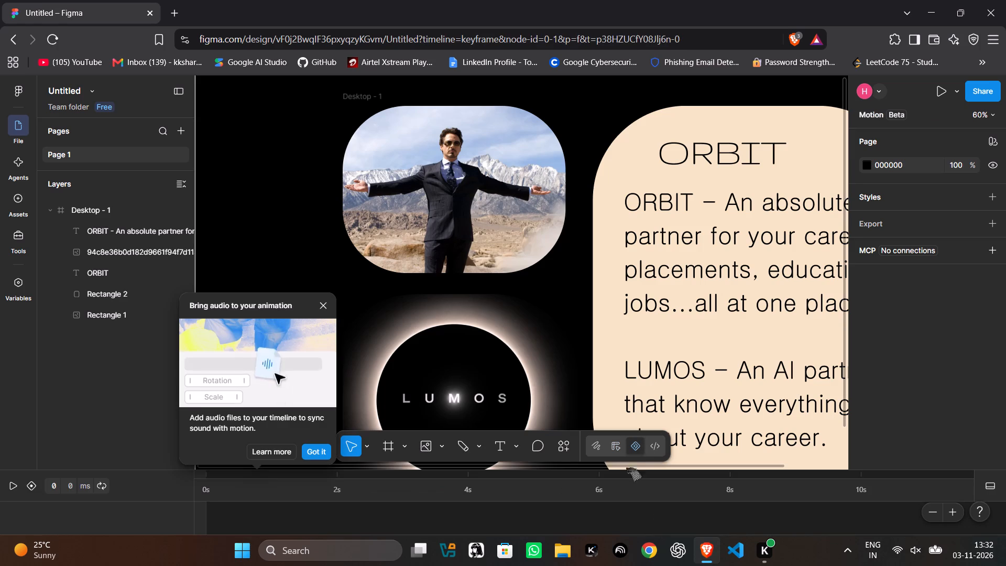
click(653, 446)
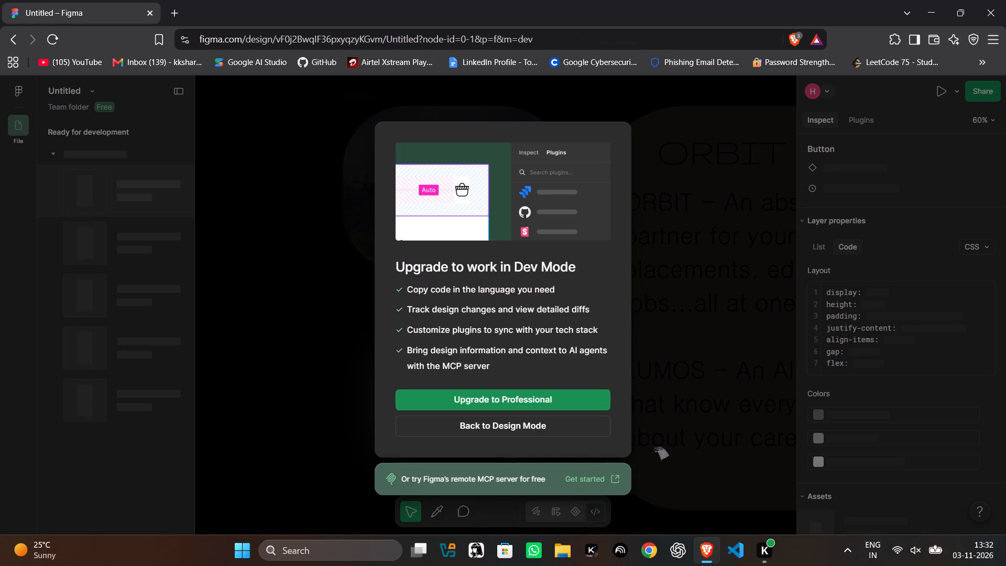
click(551, 425)
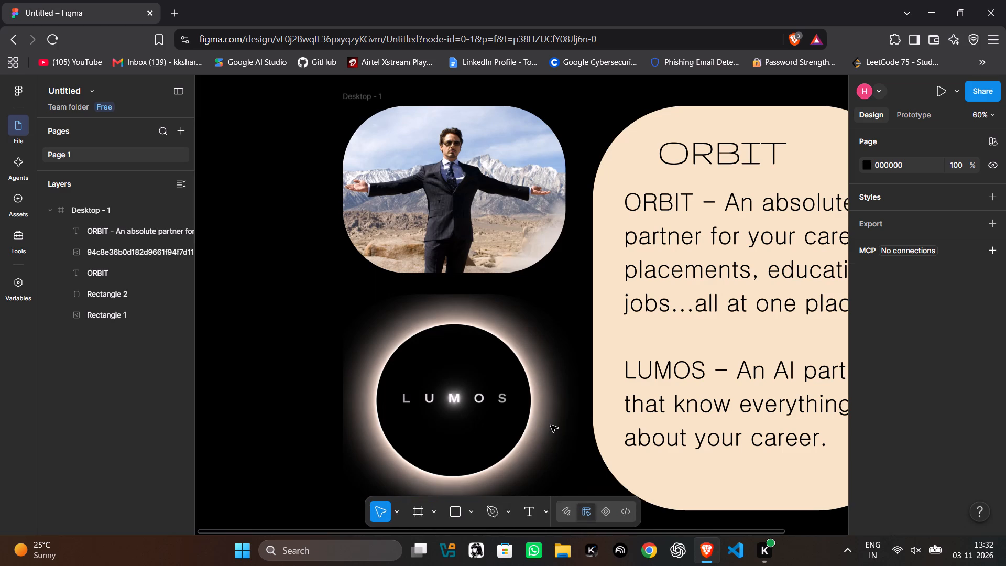
click(636, 513)
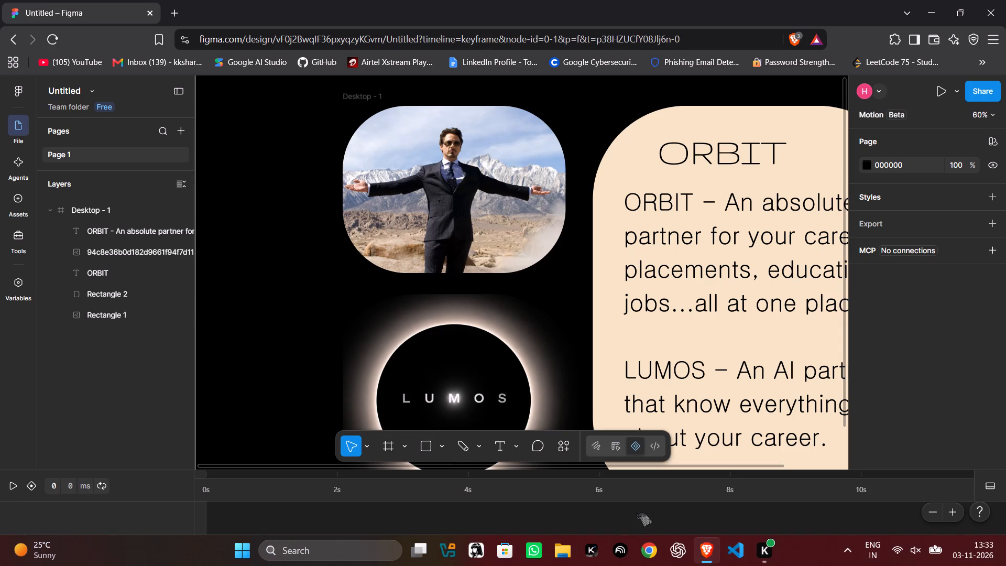
Present the Desktop - 1 layout in its own tab, examine it from top to bottom, and close the presentation.
click(938, 90)
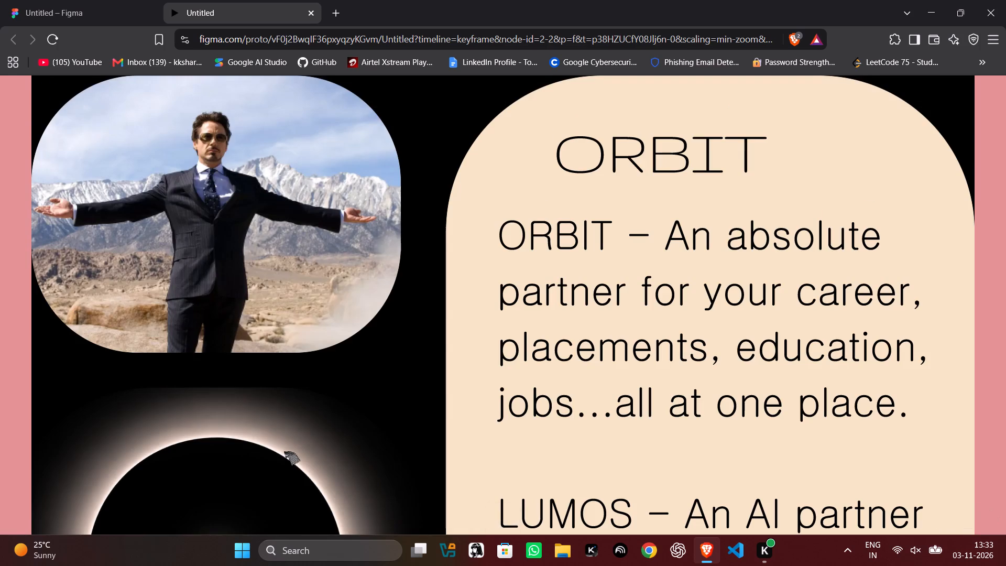
scroll(284, 451, down, 7)
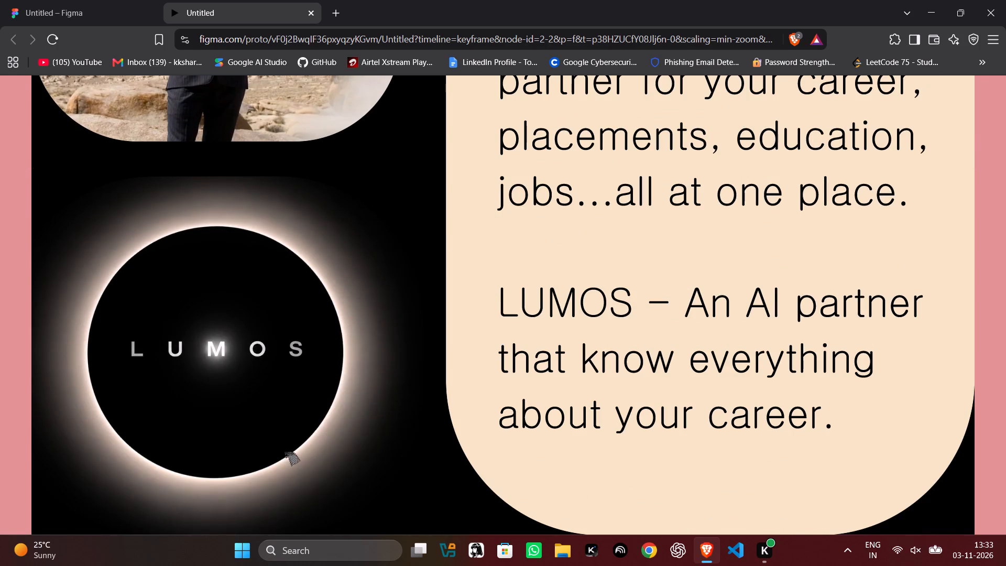
scroll(284, 451, up, 6)
scroll(284, 400, down, 2)
scroll(284, 400, up, 4)
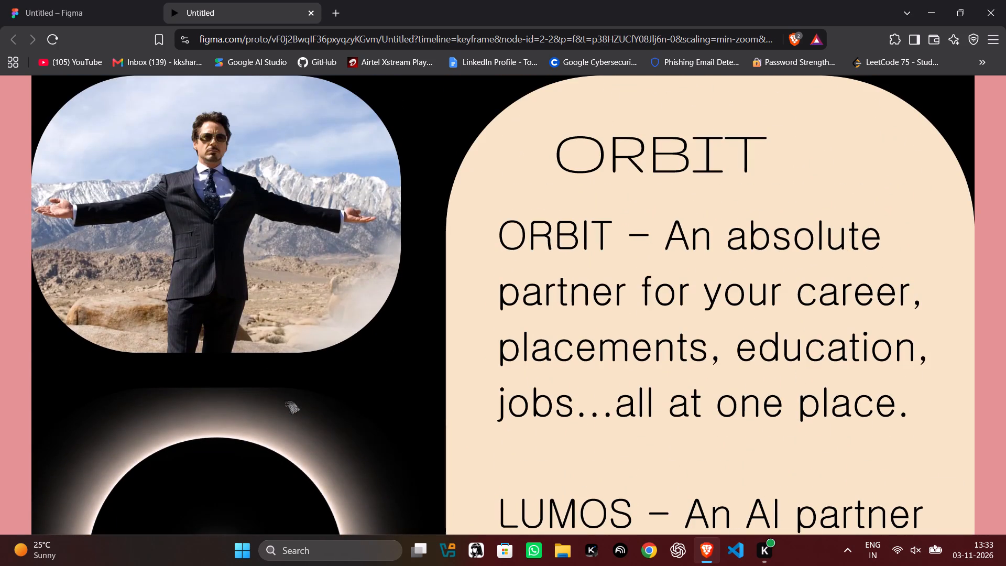
click(177, 13)
double_click(177, 13)
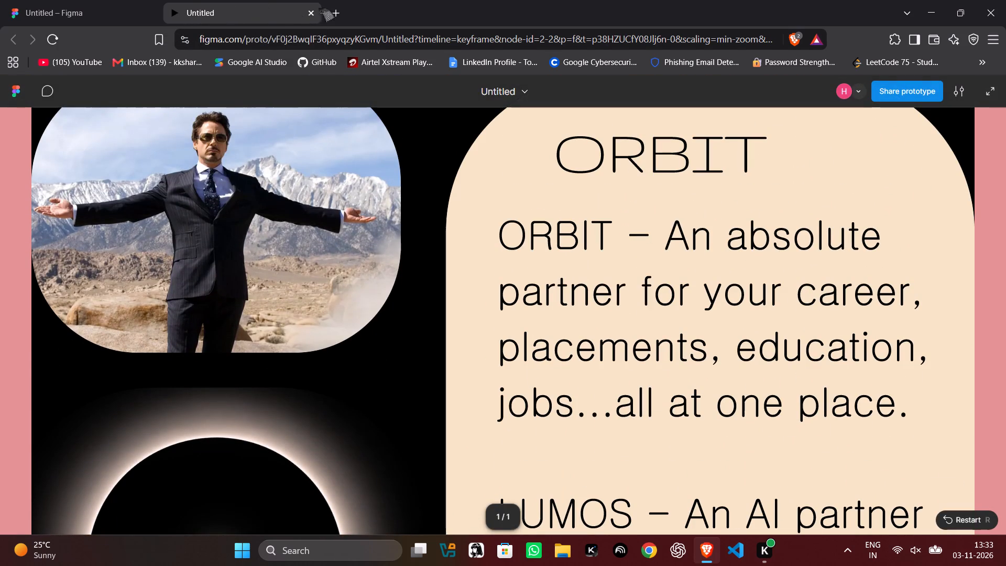
click(311, 9)
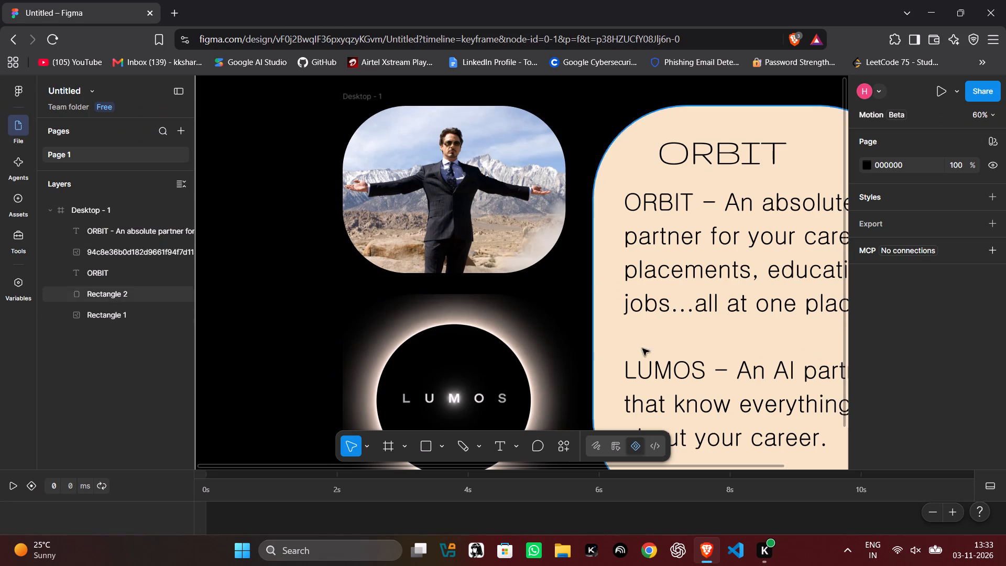
Nudge the ORBIT and LUMOS description text slightly up and to the left, to X 1036.5, Y 565.5.
click(565, 190)
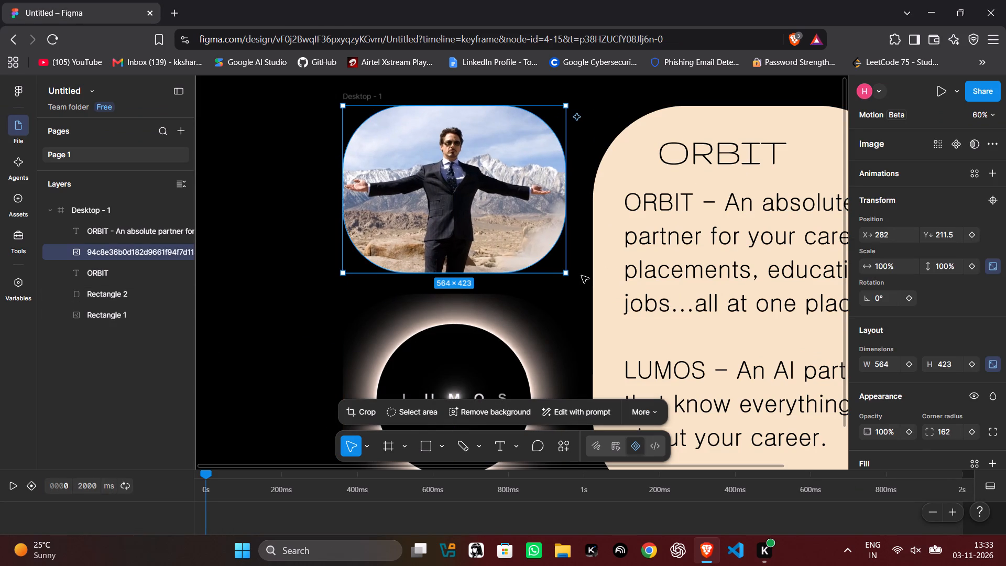
click(633, 268)
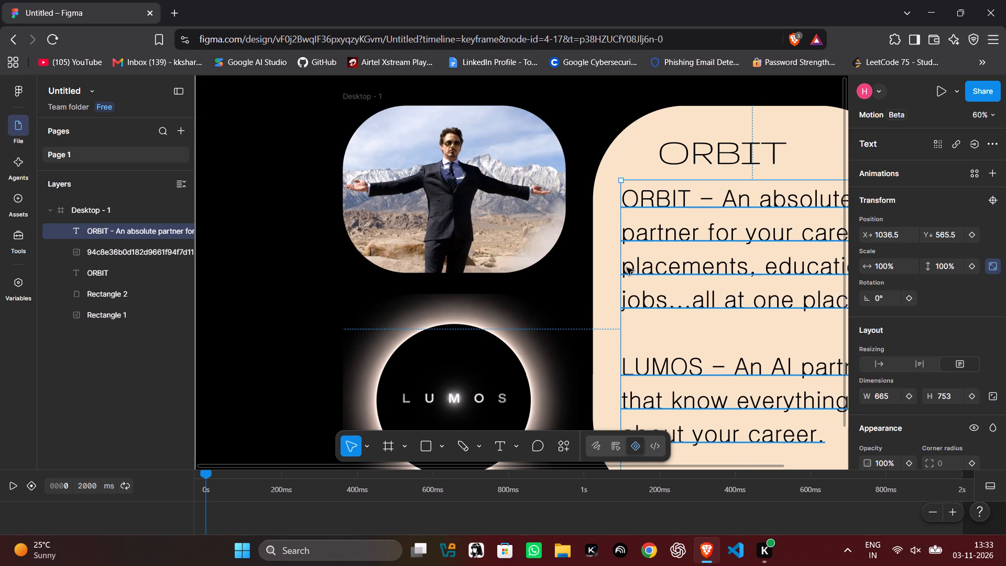
Move the peach rounded rectangle horizontally towards the images to X 1018.5, keeping Y at 512, and deselect it.
click(614, 269)
drag(614, 269, 607, 270)
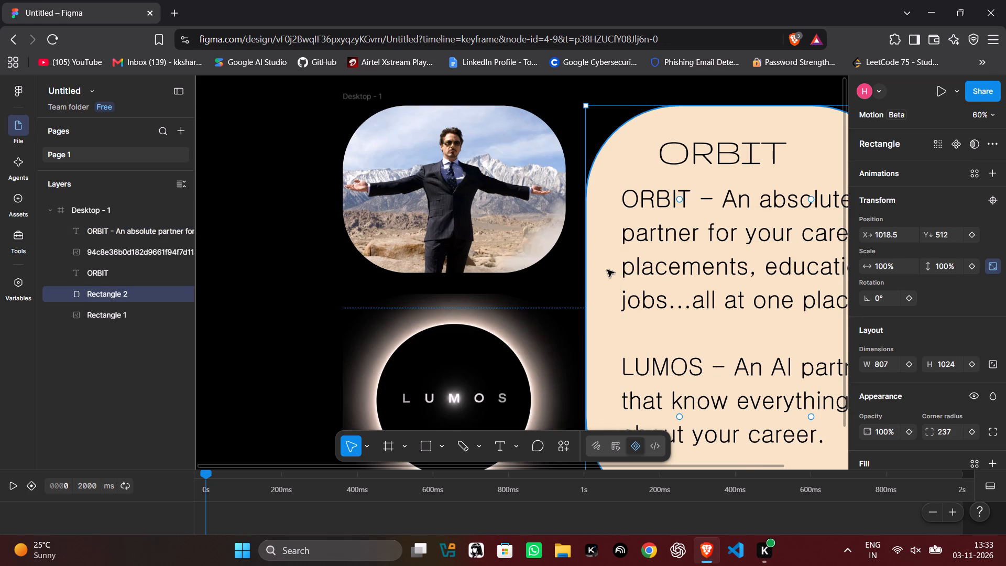
click(269, 285)
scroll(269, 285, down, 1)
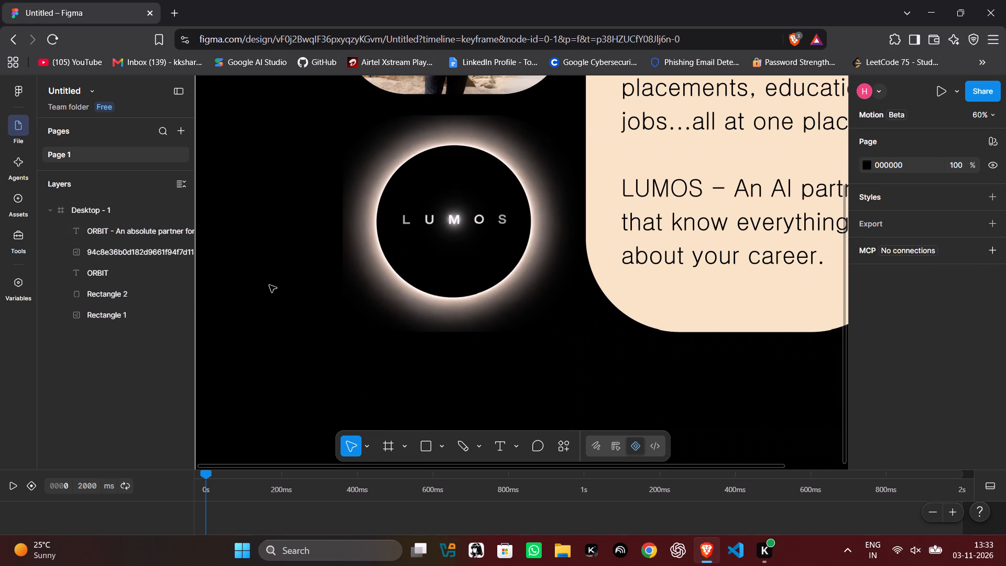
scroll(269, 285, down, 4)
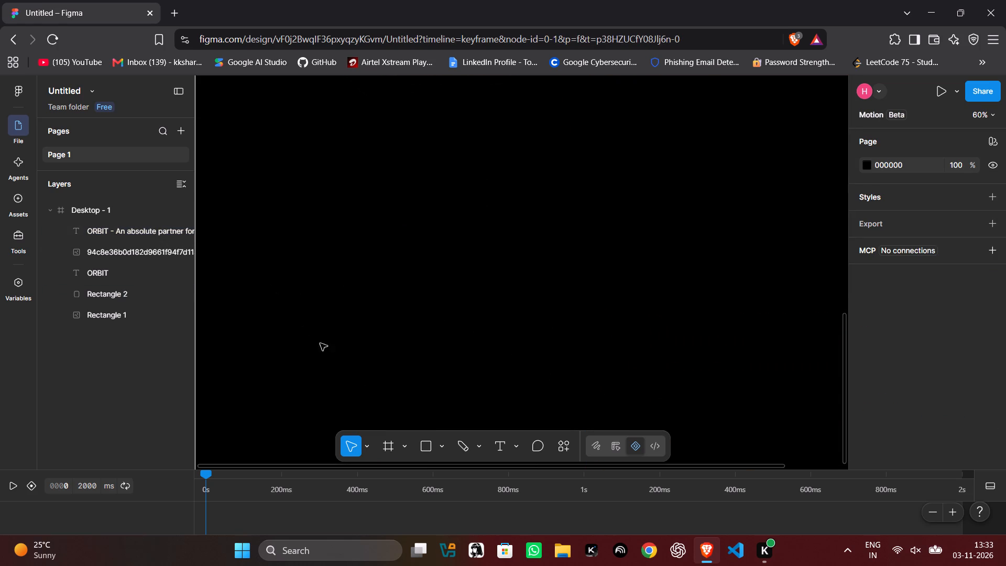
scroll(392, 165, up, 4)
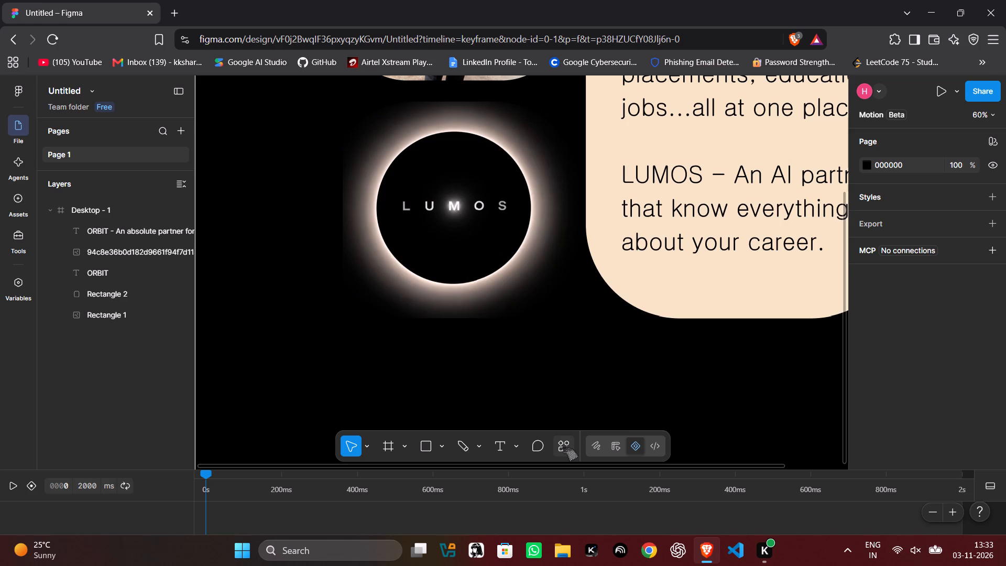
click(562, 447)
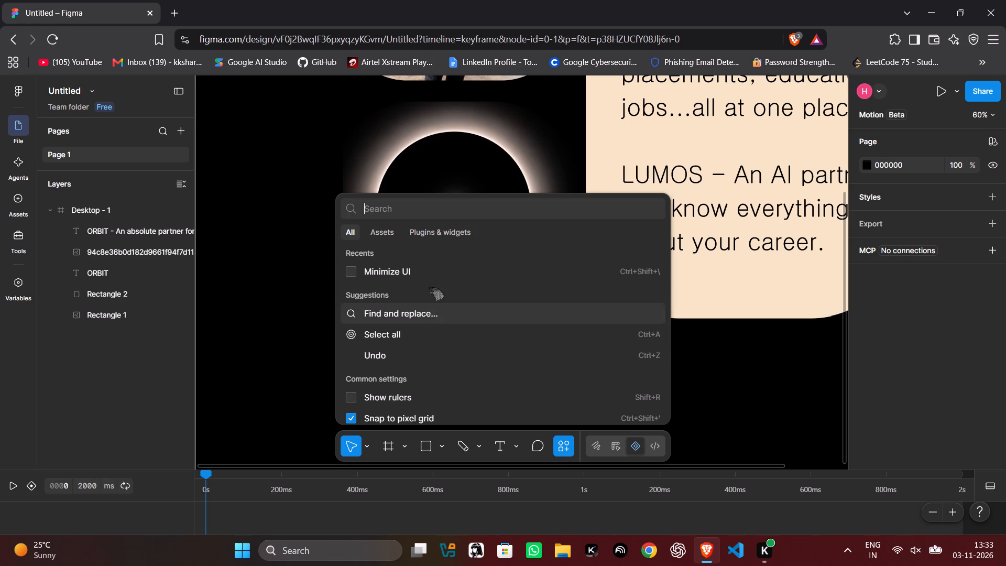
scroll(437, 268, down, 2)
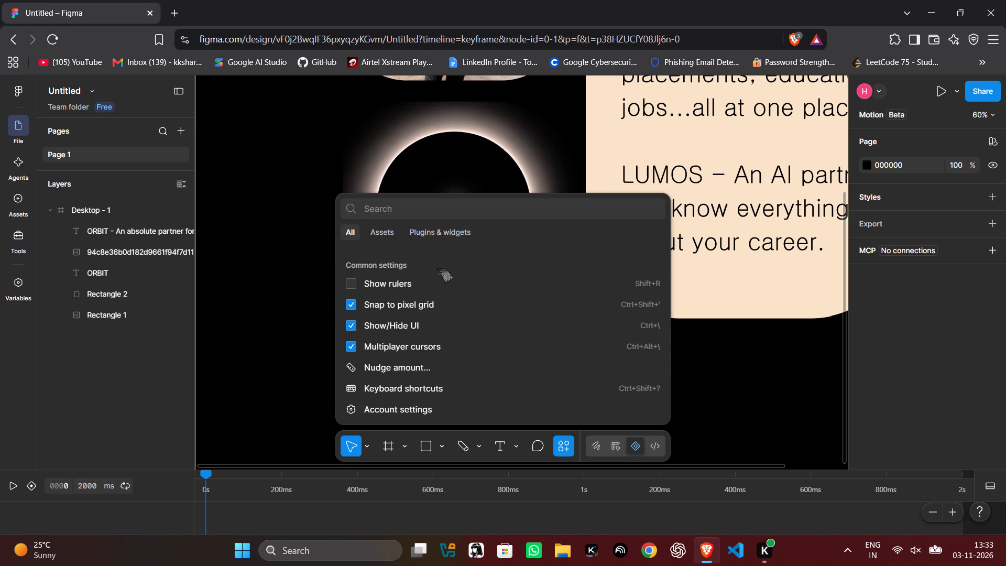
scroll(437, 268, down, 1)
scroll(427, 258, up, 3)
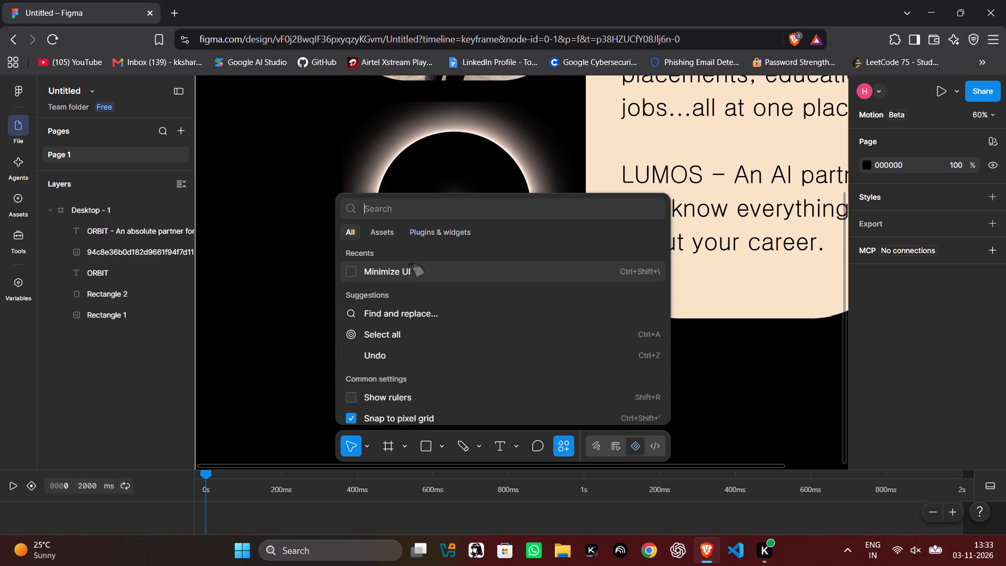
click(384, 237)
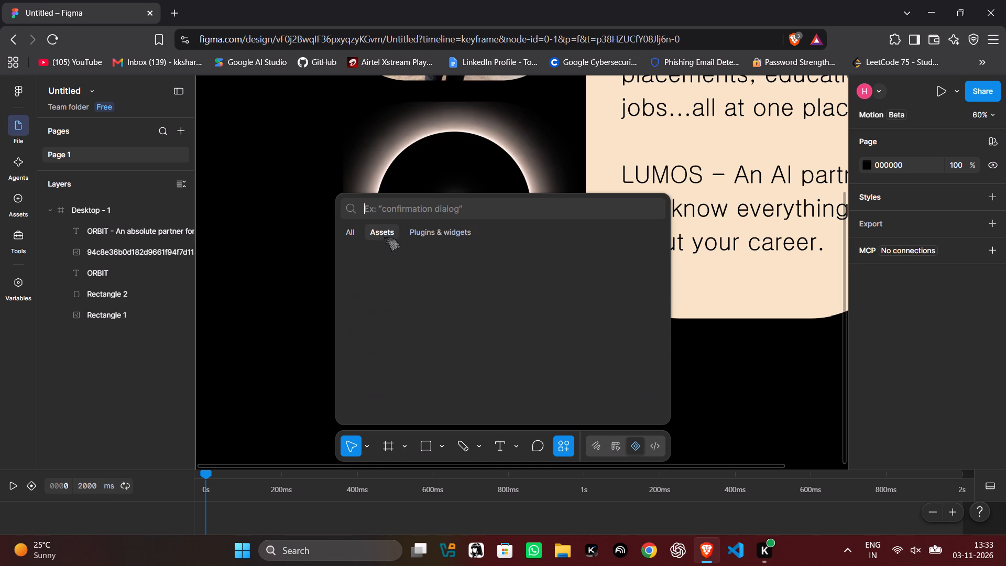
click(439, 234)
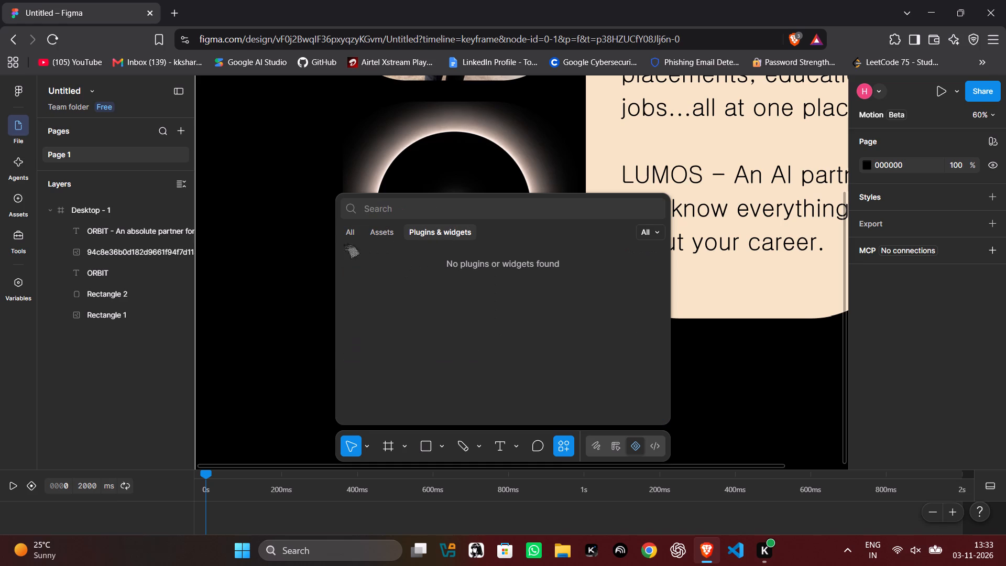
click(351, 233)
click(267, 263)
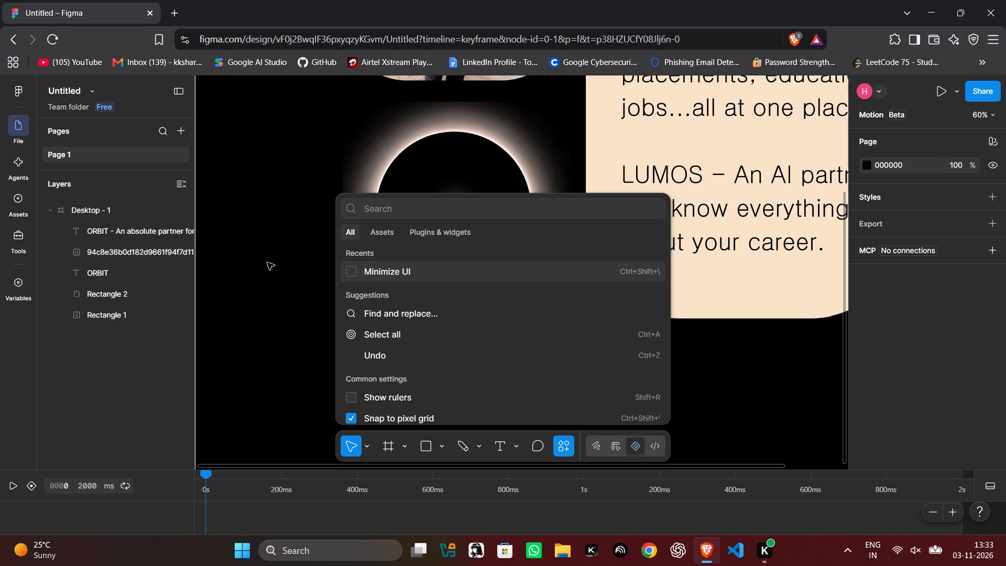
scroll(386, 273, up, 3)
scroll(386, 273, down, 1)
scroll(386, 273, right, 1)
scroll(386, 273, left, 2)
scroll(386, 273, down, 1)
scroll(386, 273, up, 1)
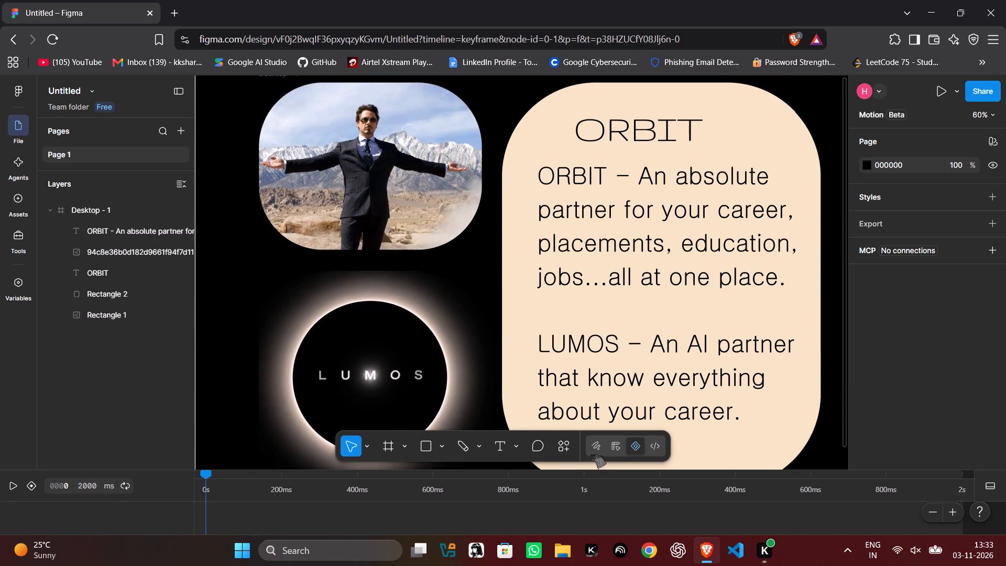
Switch the file from Motion mode back to Design mode.
click(631, 443)
click(631, 443)
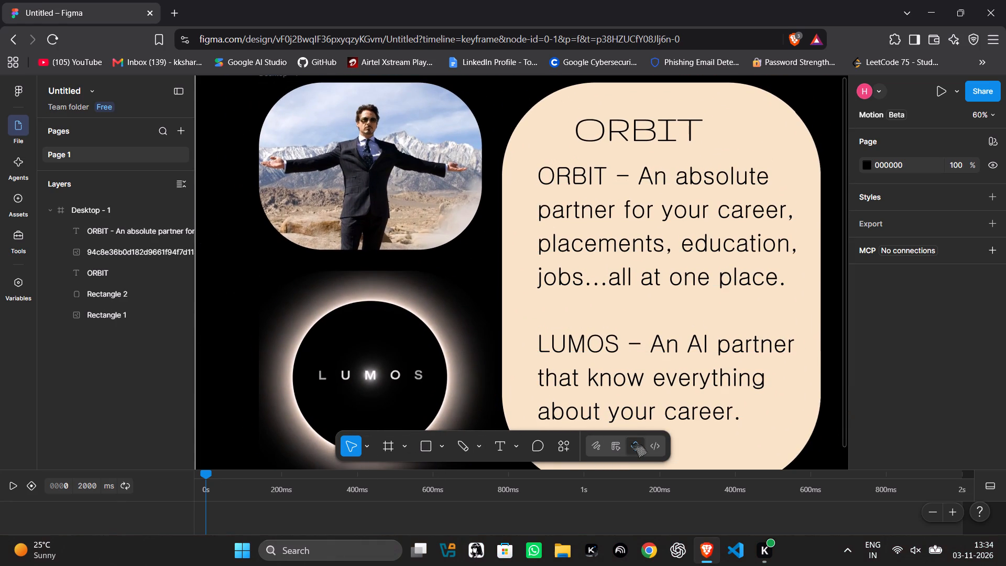
click(615, 450)
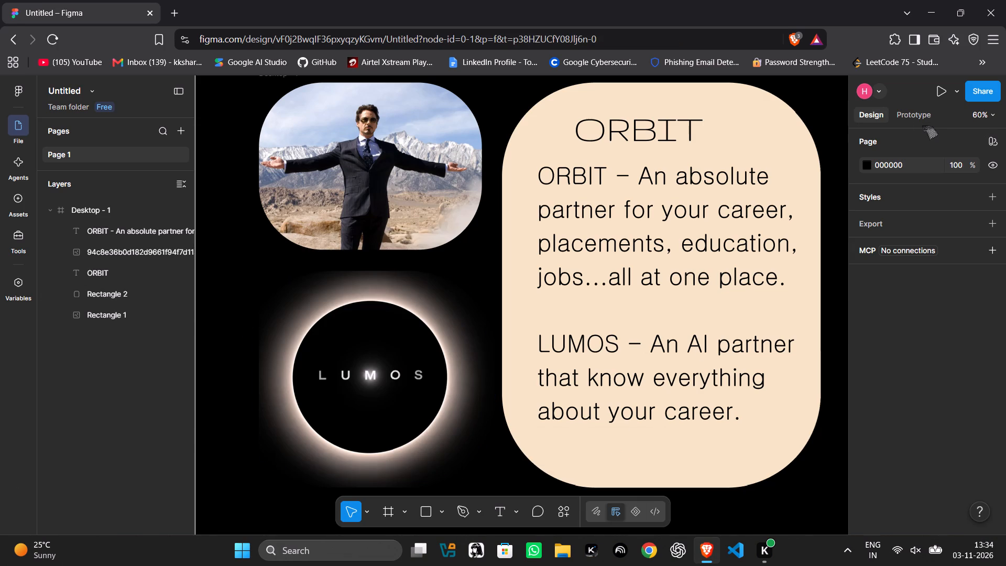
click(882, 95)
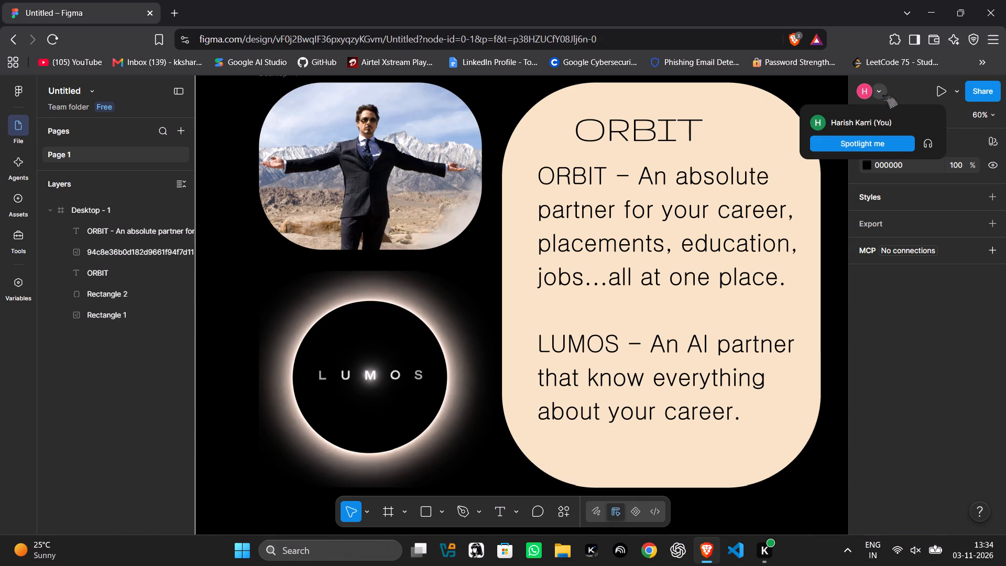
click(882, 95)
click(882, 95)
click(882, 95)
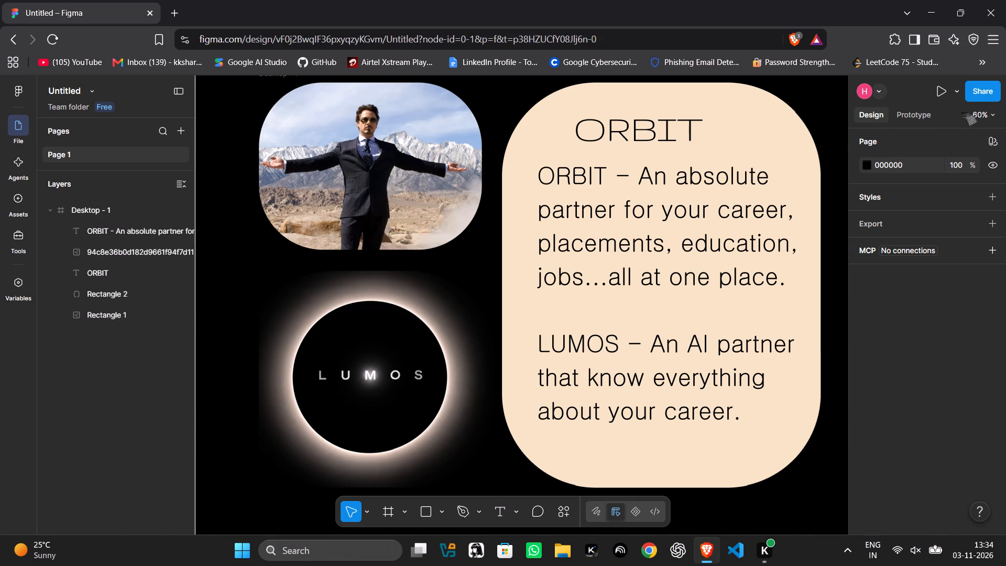
Examine the layout down to the LUMOS image and description in an inline preview window, and close the preview.
click(957, 89)
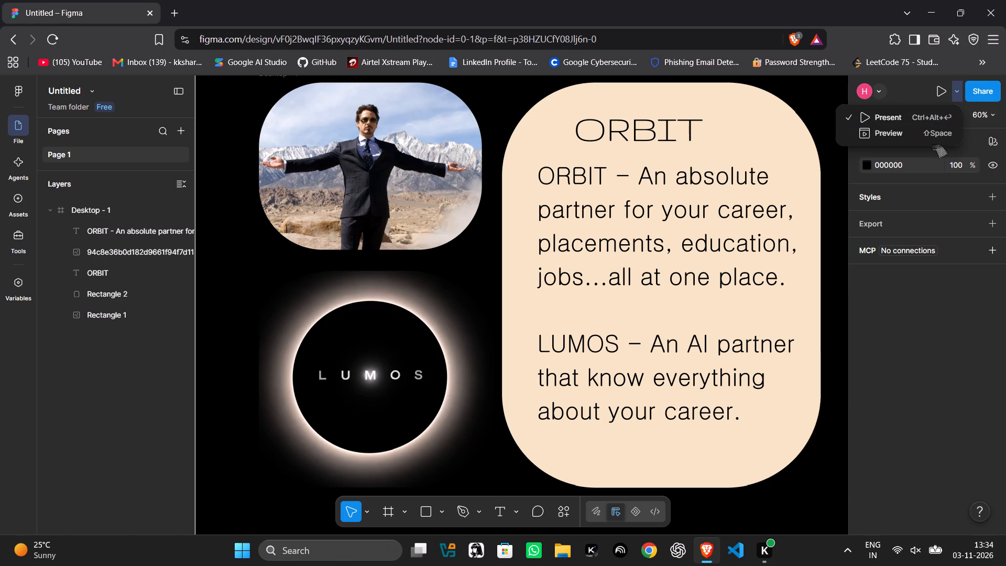
click(926, 135)
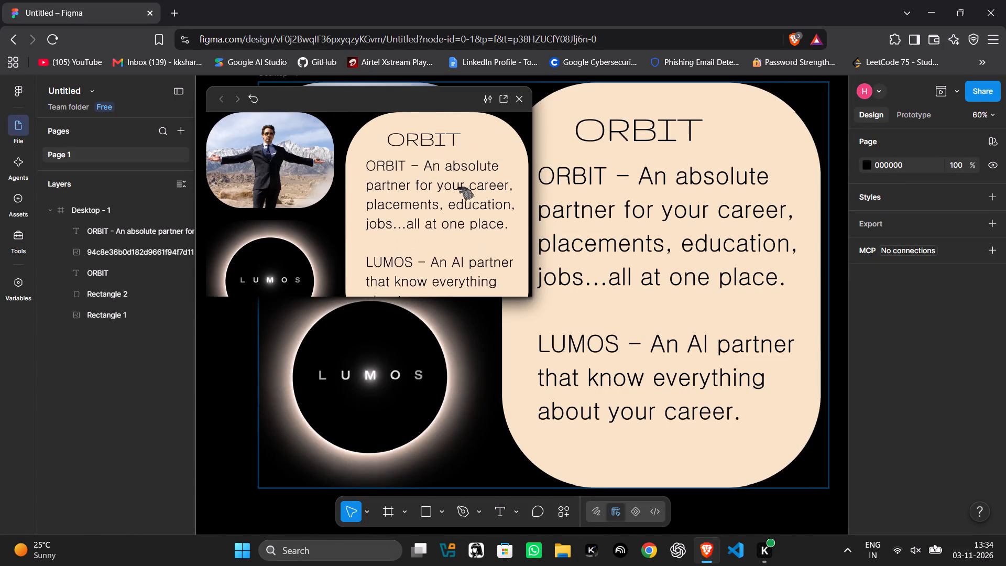
scroll(458, 187, down, 1)
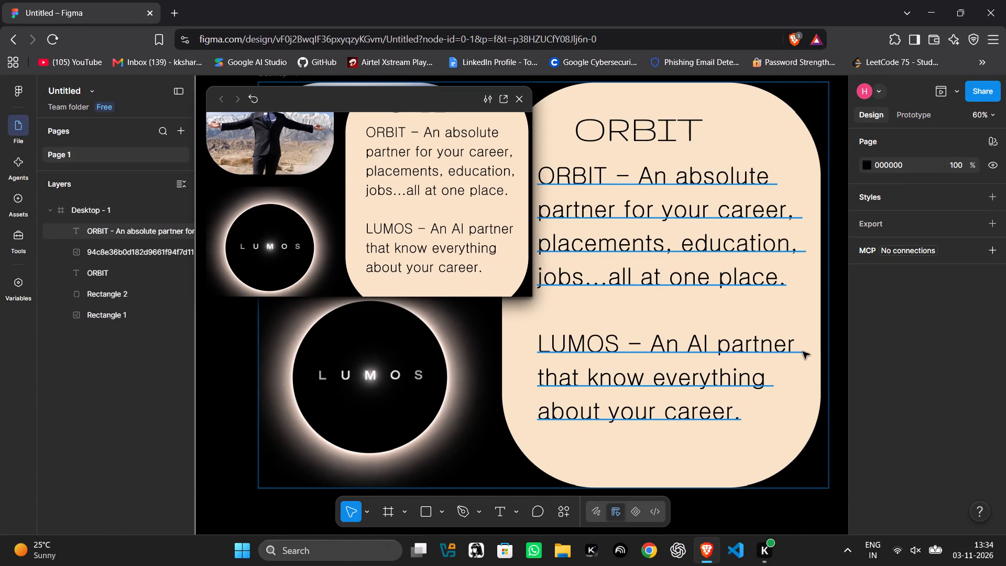
click(850, 492)
click(833, 502)
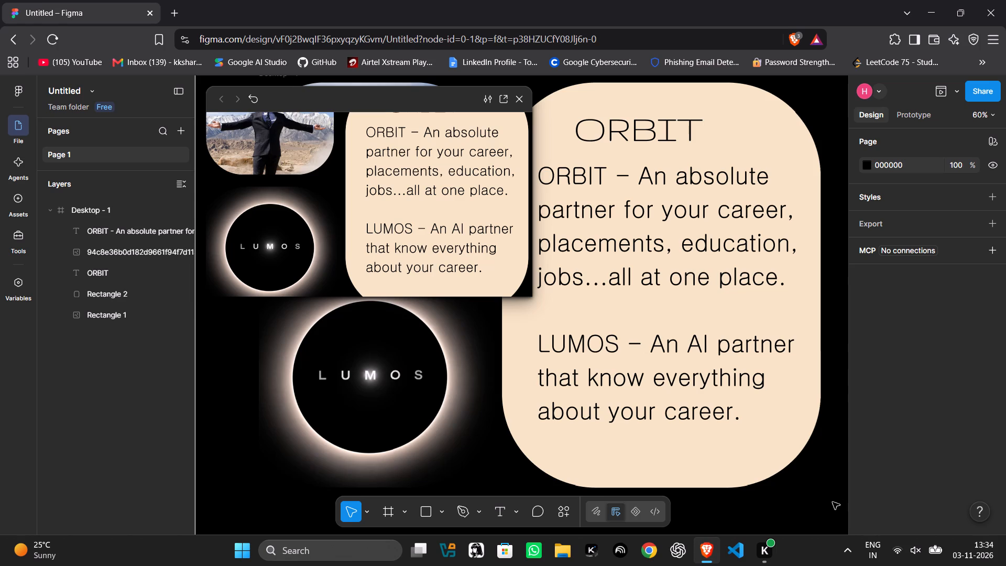
click(808, 490)
click(514, 98)
click(804, 471)
click(818, 501)
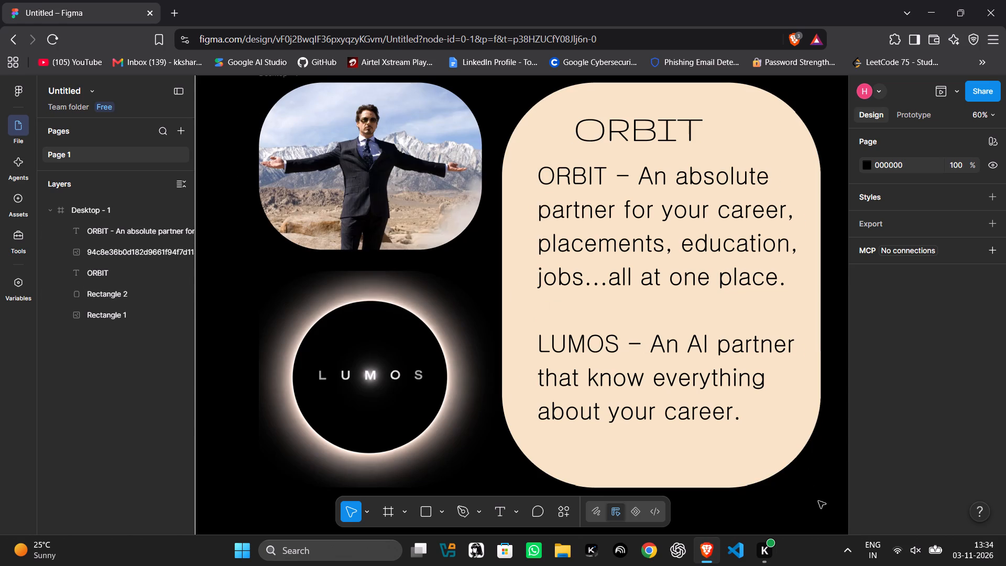
Set the page background colour around the Desktop - 1 frame to red CC3535.
scroll(818, 501, down, 1)
click(795, 371)
scroll(795, 371, up, 1)
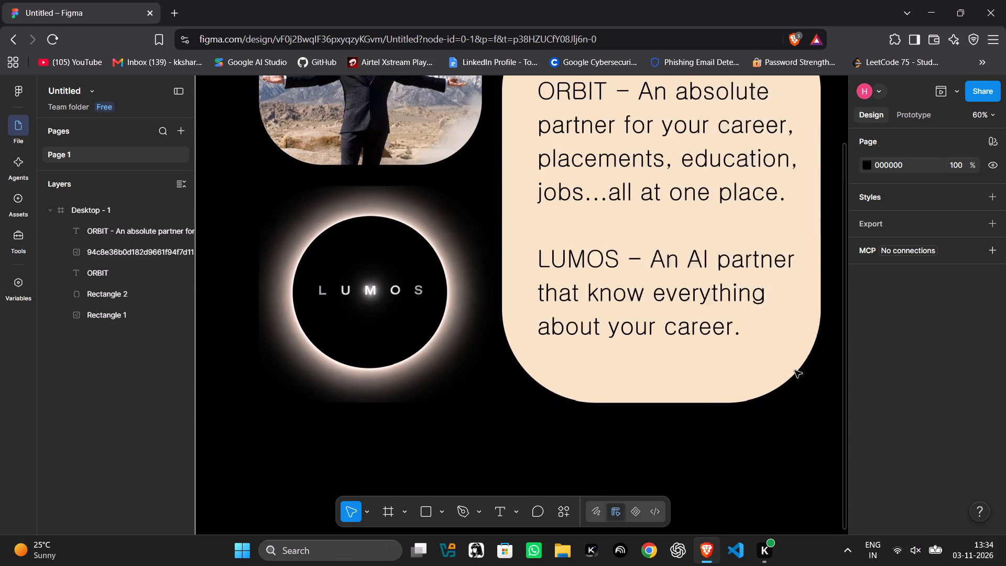
scroll(795, 371, up, 1)
click(489, 234)
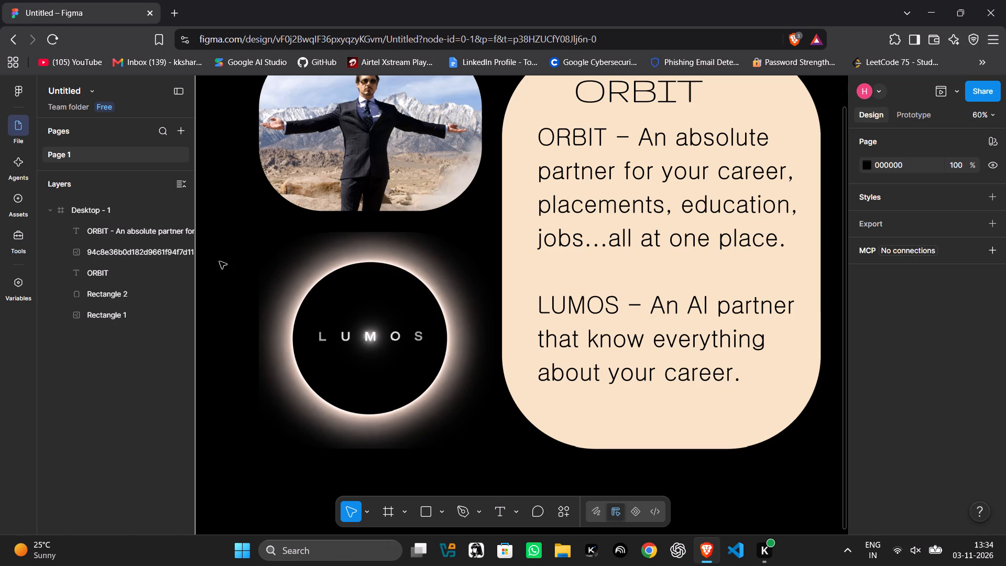
click(878, 165)
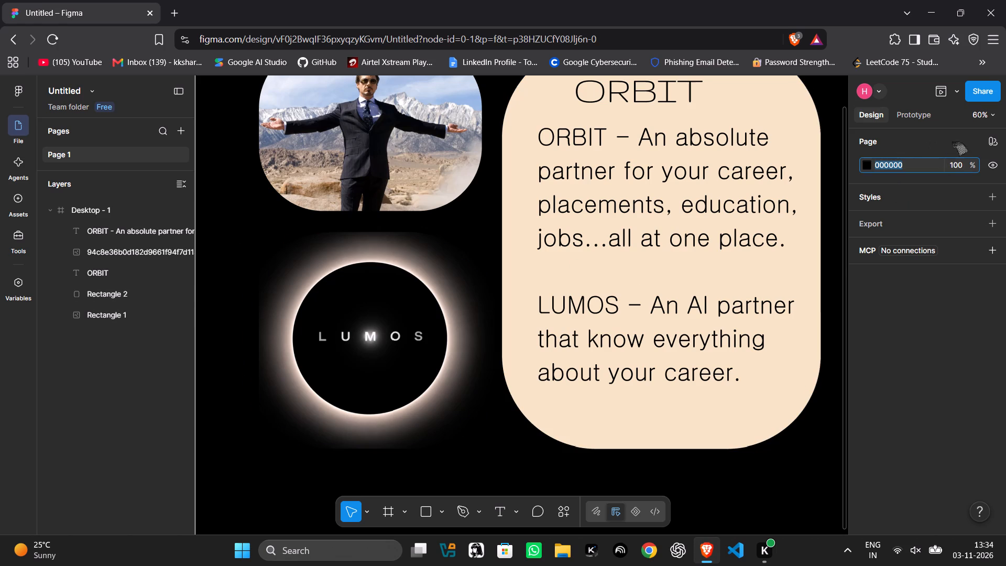
click(867, 161)
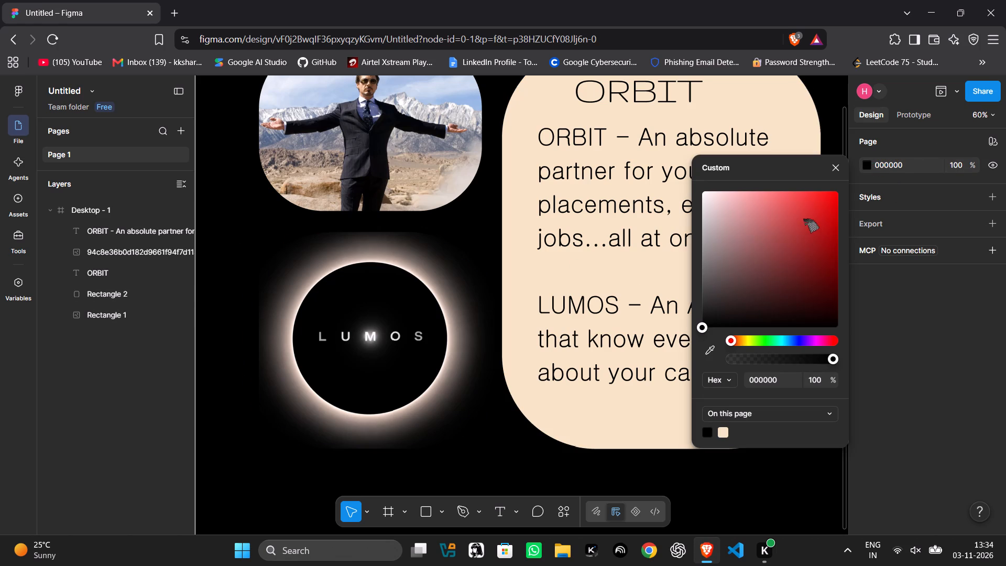
click(803, 219)
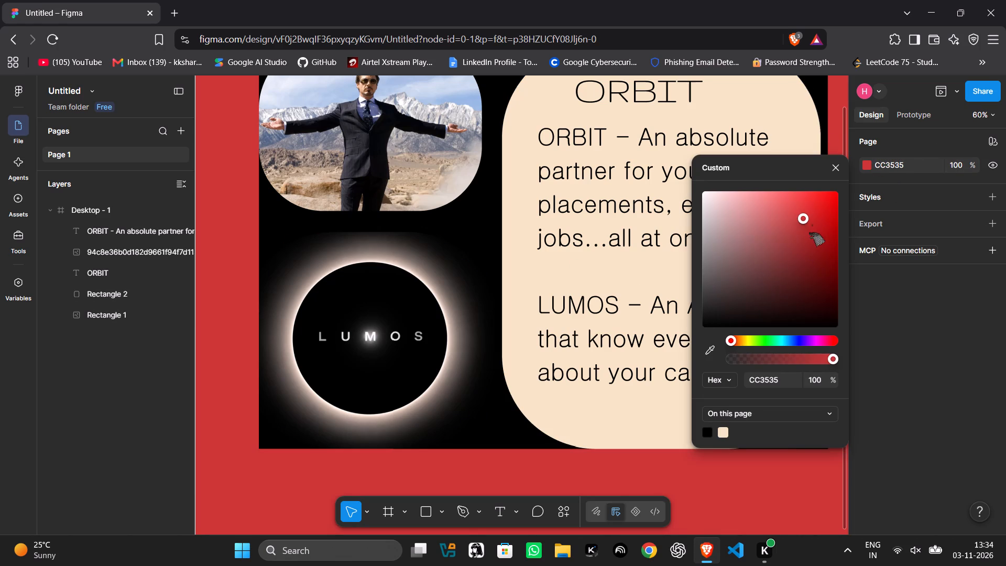
click(843, 167)
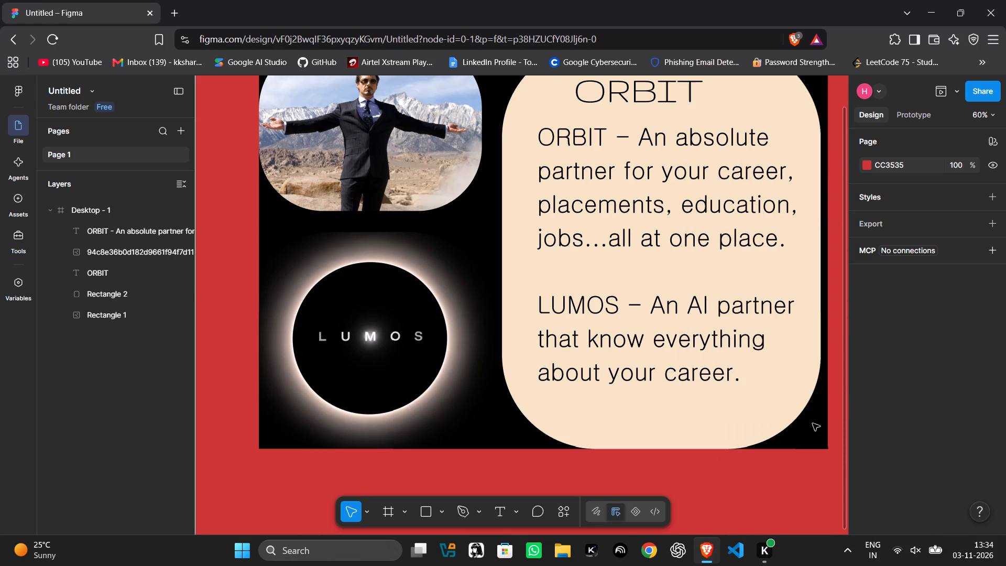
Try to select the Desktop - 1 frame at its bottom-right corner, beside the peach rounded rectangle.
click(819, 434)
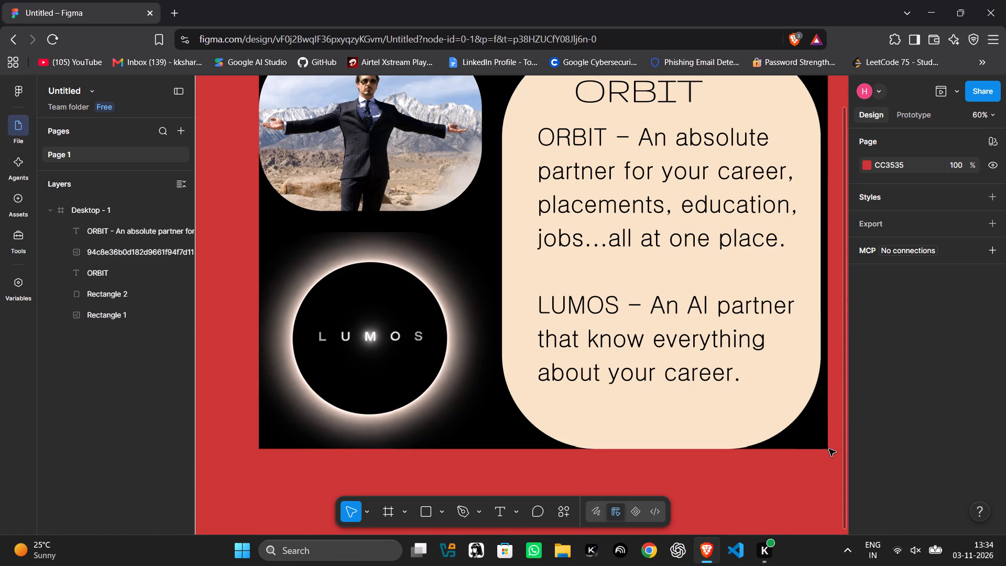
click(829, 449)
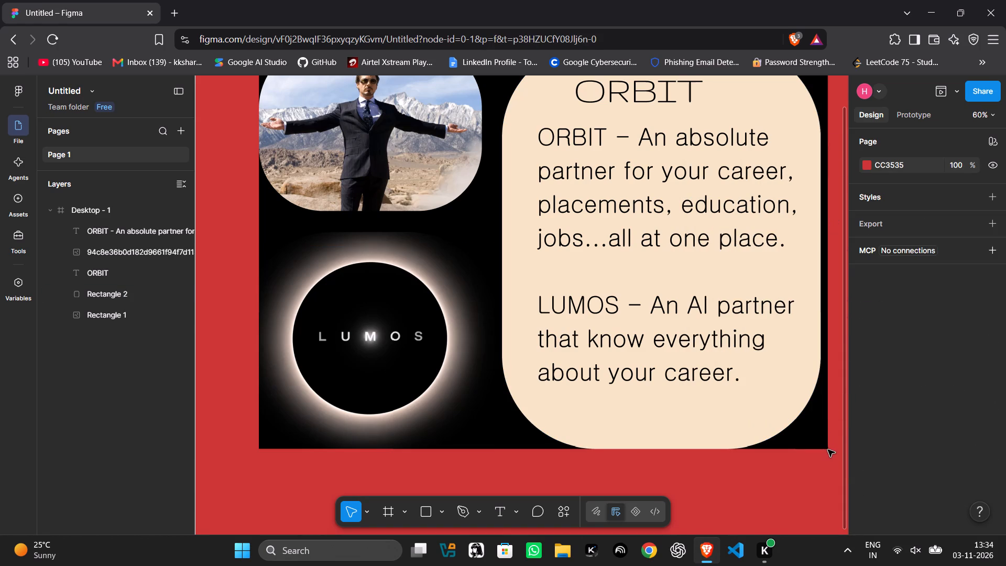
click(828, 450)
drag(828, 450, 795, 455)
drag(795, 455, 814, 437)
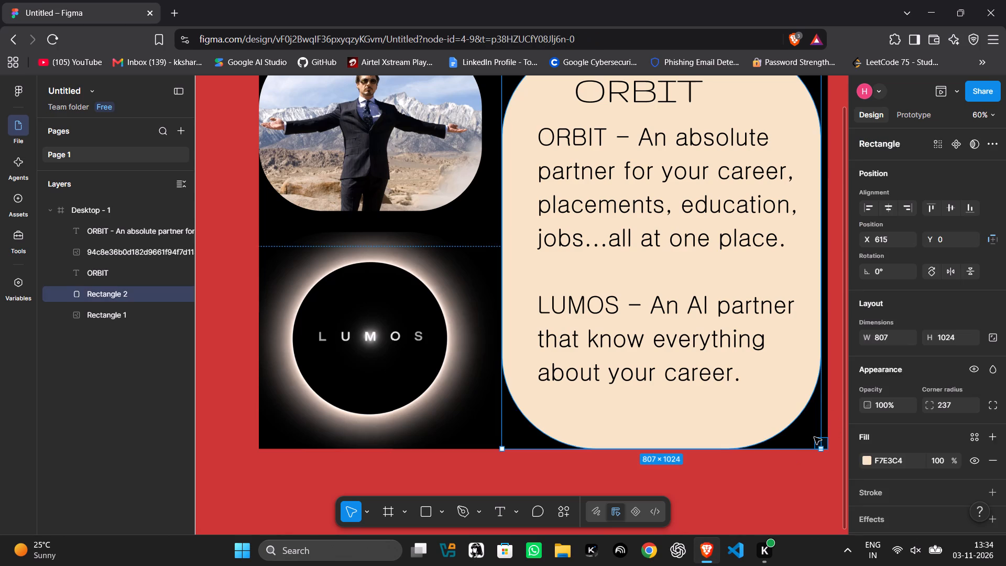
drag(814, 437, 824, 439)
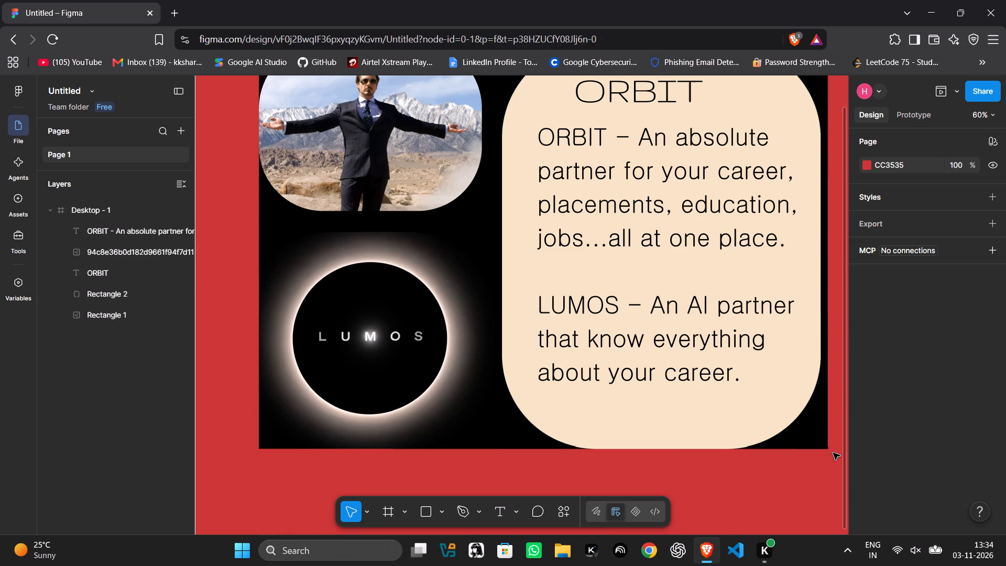
Examine the Desktop - 1 frame and its edges against the red page background.
scroll(720, 370, up, 5)
scroll(720, 370, down, 3)
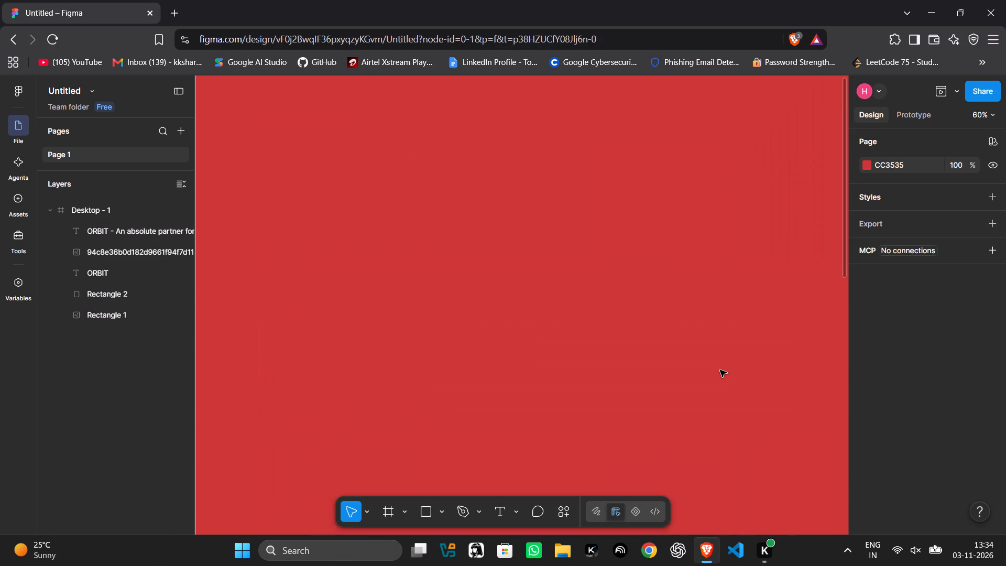
scroll(720, 370, down, 2)
scroll(720, 370, up, 5)
click(624, 370)
scroll(624, 370, down, 4)
scroll(624, 370, up, 1)
scroll(624, 370, left, 1)
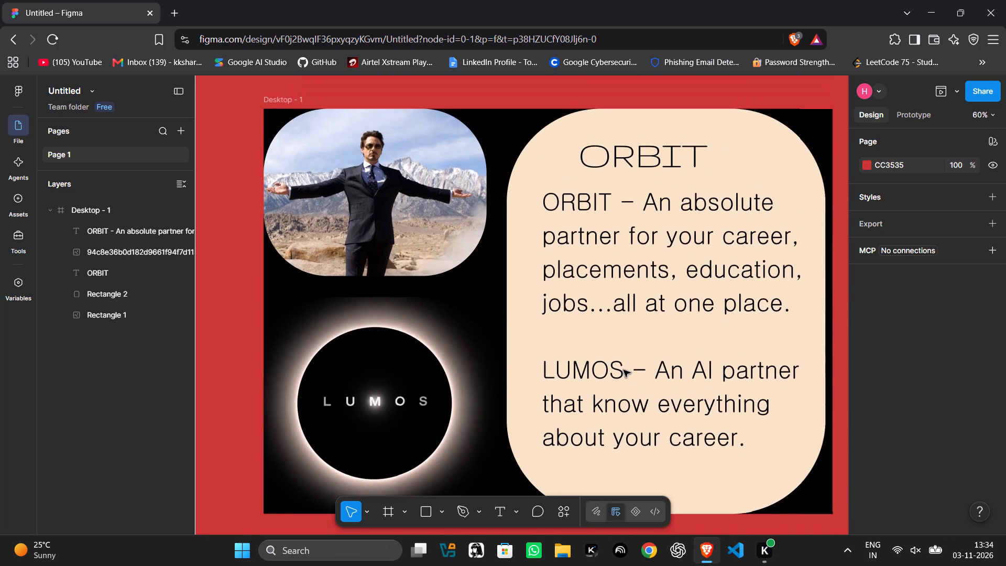
scroll(624, 370, left, 1)
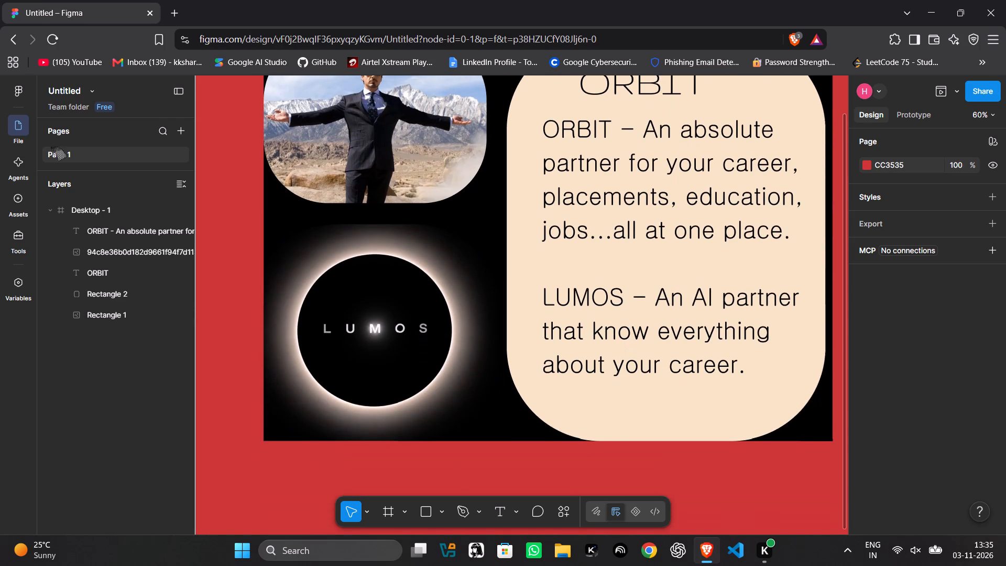